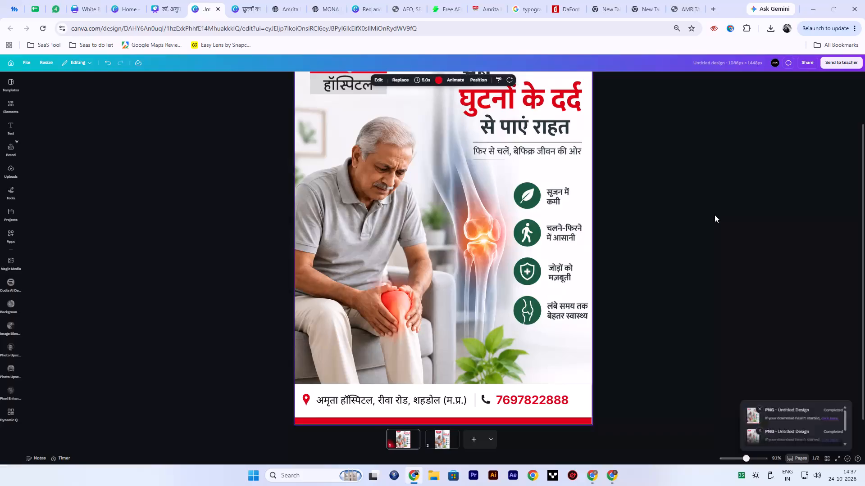
{"action": "scroll", "coordinate": [692, 218], "scroll_direction": "down", "scroll_amount": 1, "text": "ctrl"}
{"action": "scroll", "coordinate": [692, 218], "scroll_direction": "up", "scroll_amount": 3}
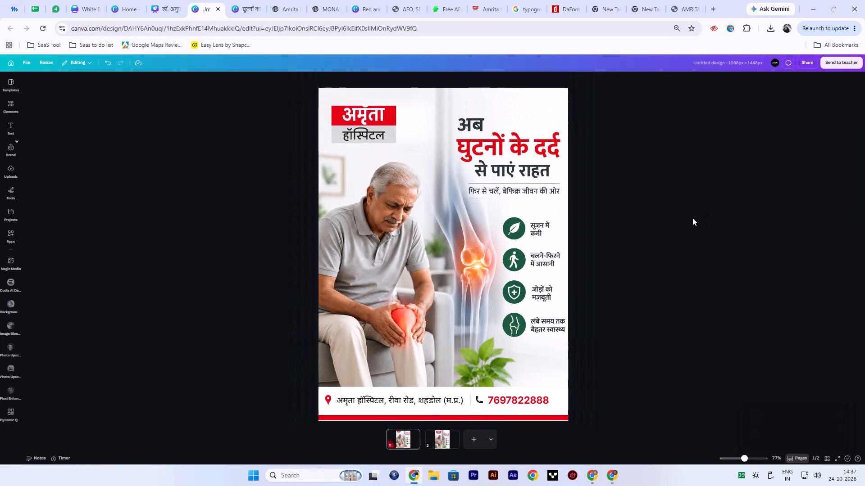
{"action": "scroll", "coordinate": [692, 218], "scroll_direction": "up", "scroll_amount": 1, "text": "ctrl"}
{"action": "scroll", "coordinate": [692, 218], "scroll_direction": "down", "scroll_amount": 1}
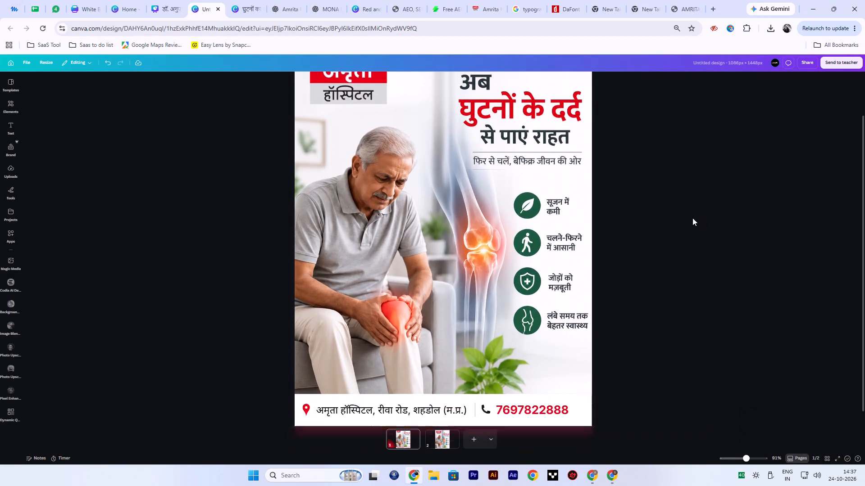
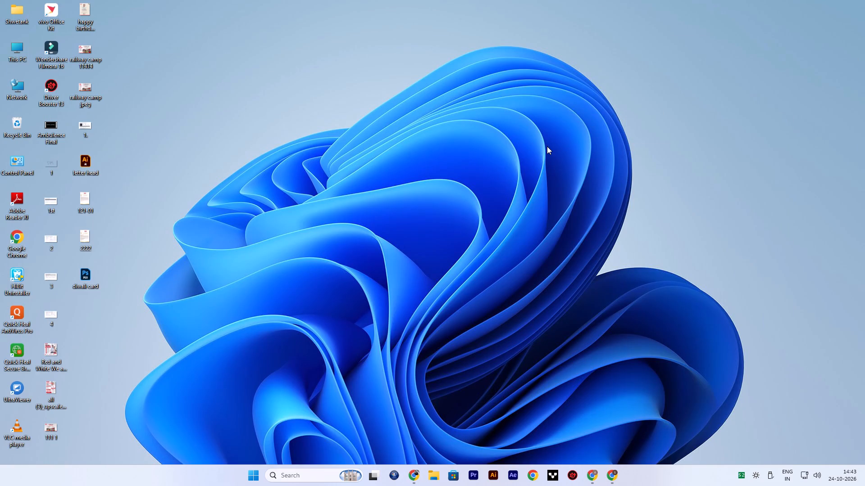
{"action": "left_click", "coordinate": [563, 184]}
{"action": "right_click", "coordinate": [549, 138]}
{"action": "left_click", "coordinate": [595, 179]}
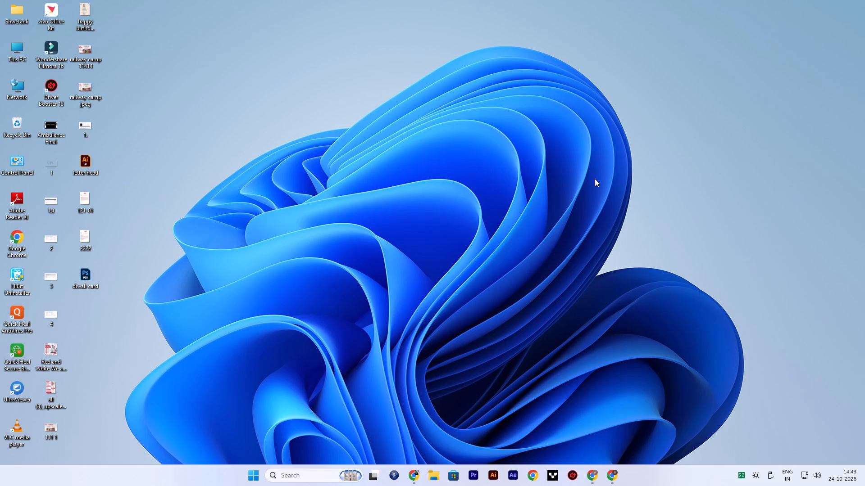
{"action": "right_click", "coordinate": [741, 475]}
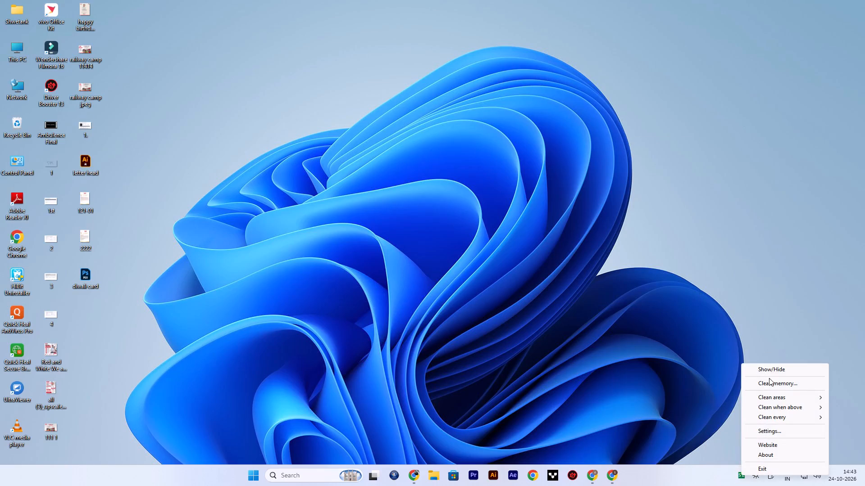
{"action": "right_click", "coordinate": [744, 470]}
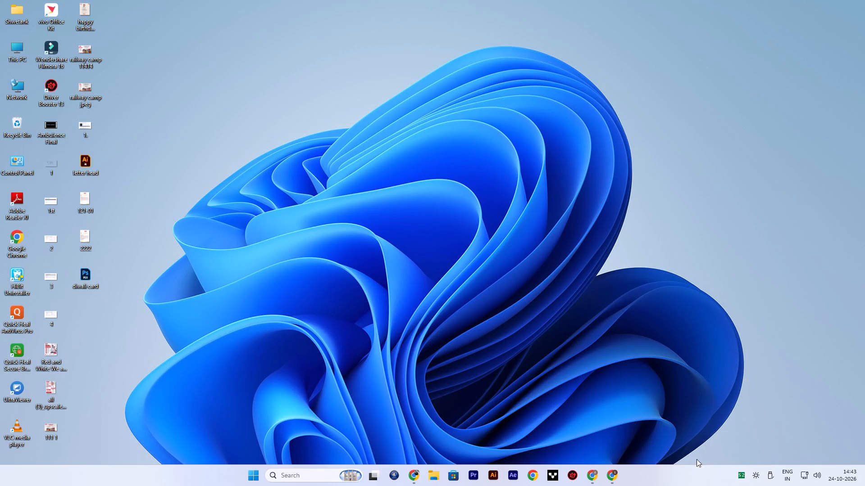
Switch to the browser window with the Pinterest tabs, view the myBillBook site from its new tab, and close that tab.
{"action": "left_click", "coordinate": [611, 479]}
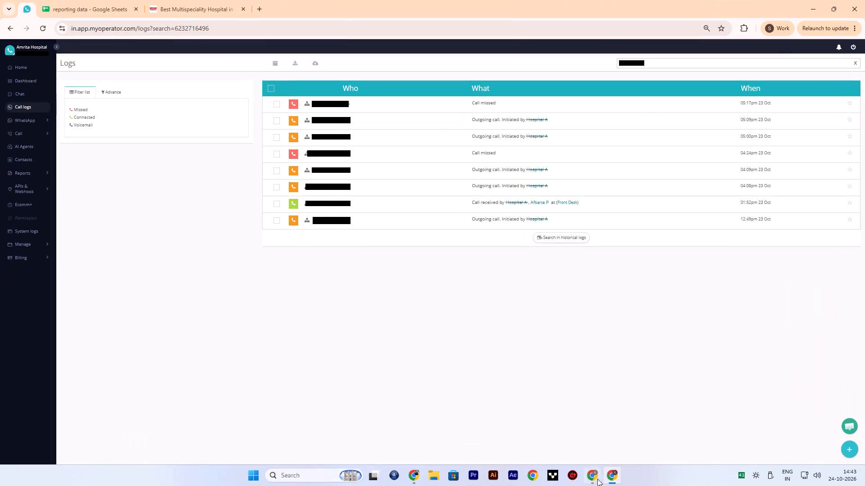
{"action": "left_click", "coordinate": [594, 478]}
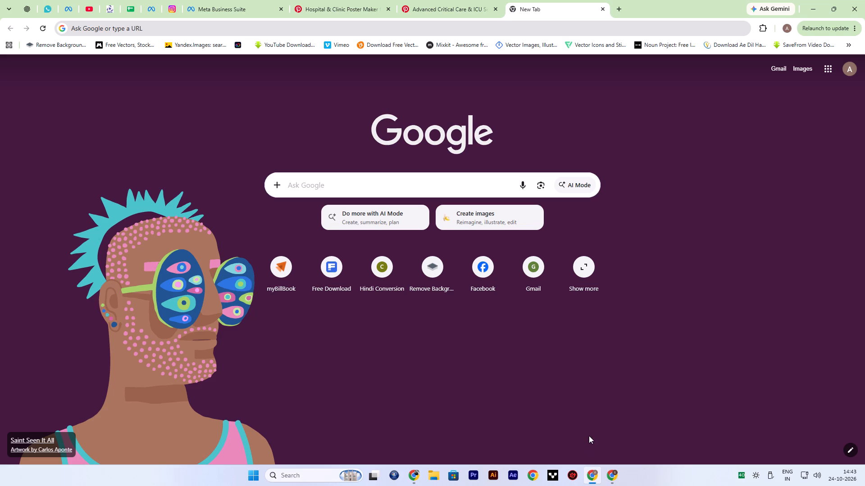
{"action": "left_click", "coordinate": [282, 260]}
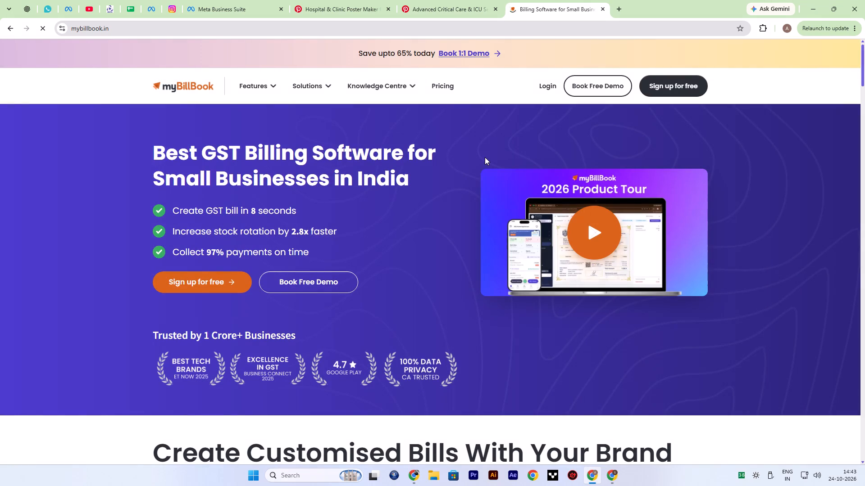
{"action": "scroll", "coordinate": [485, 157], "scroll_direction": "down", "scroll_amount": 6}
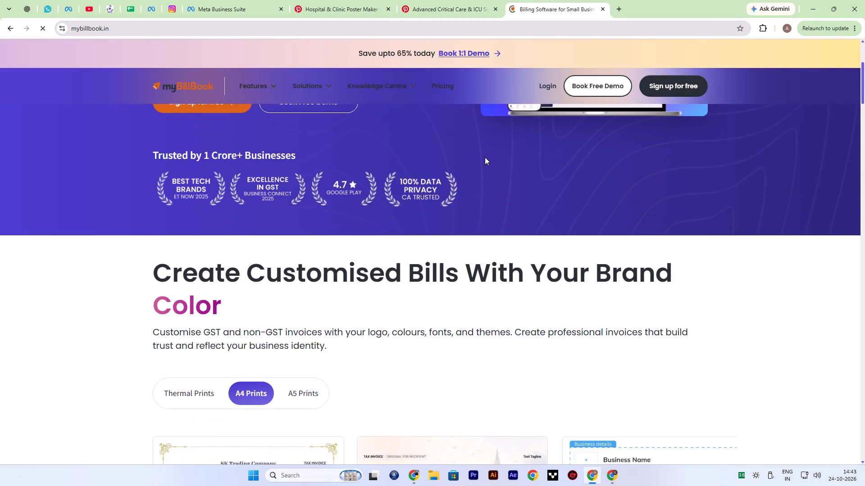
{"action": "scroll", "coordinate": [485, 157], "scroll_direction": "up", "scroll_amount": 5}
{"action": "left_click", "coordinate": [604, 8]}
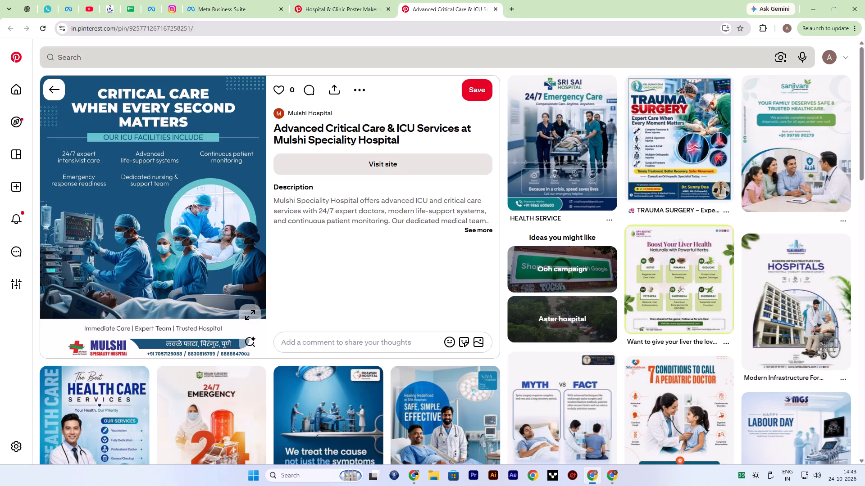
Search Windows for "ku" to find the Kuro app.
{"action": "type", "text": "ku"}
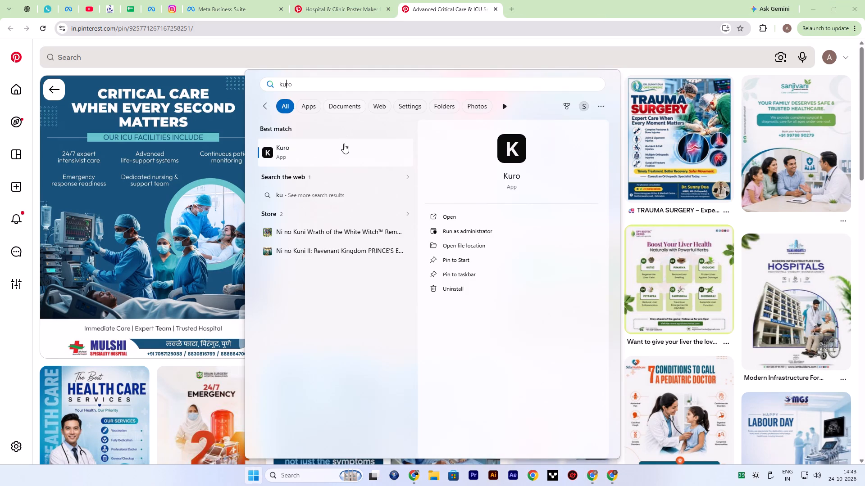
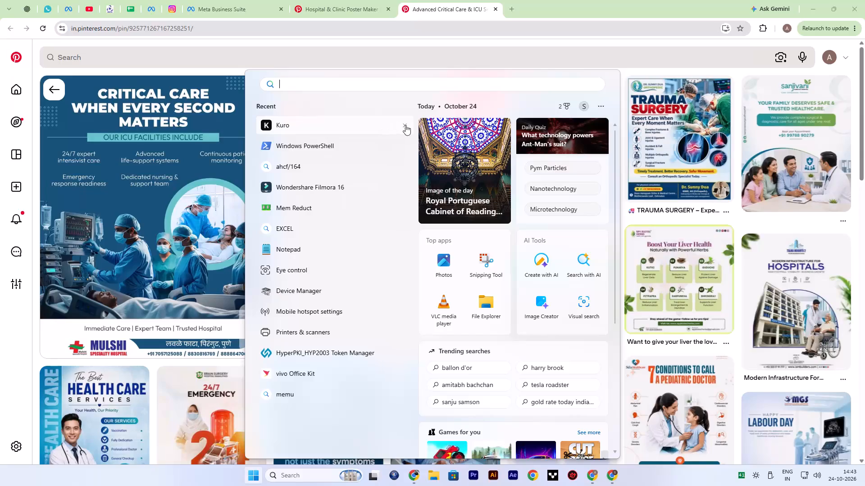
Remove Kuro from the recent entries in Windows search and dismiss the search.
{"action": "left_click", "coordinate": [405, 125]}
{"action": "left_click", "coordinate": [611, 0]}
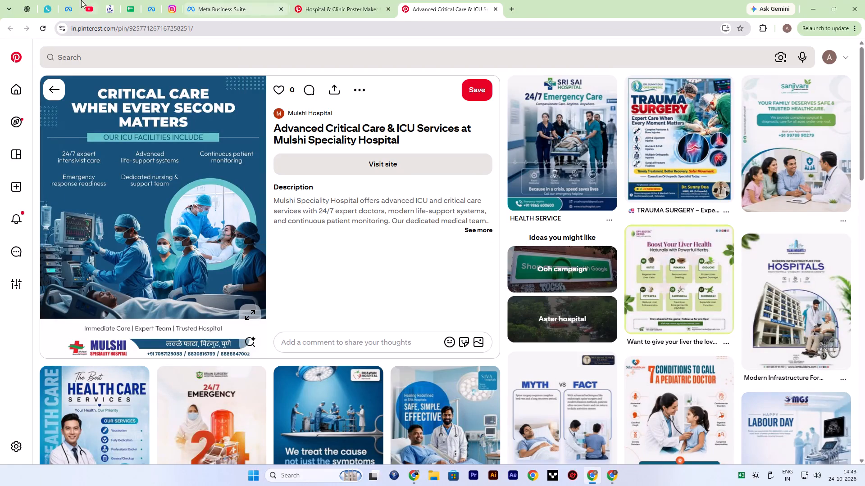
Minimize the Pinterest browser window and switch to the browser window showing the AMRITA LOGO PDF.
{"action": "left_click", "coordinate": [817, 1]}
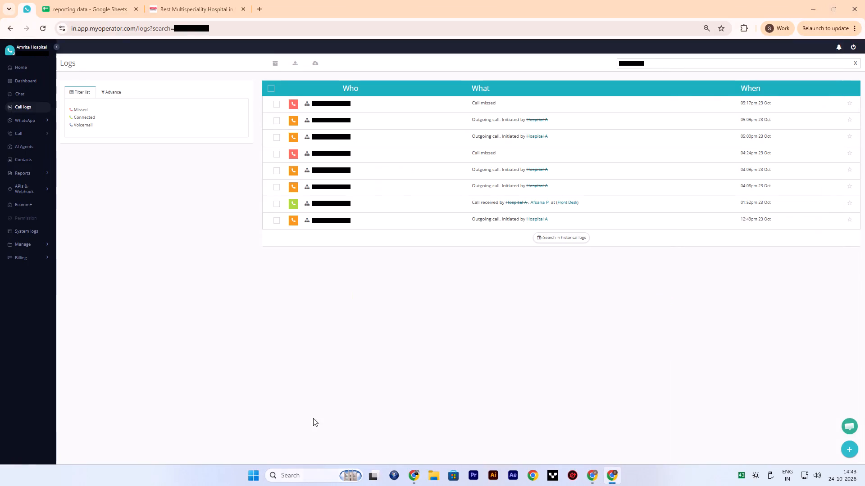
{"action": "left_click", "coordinate": [422, 476]}
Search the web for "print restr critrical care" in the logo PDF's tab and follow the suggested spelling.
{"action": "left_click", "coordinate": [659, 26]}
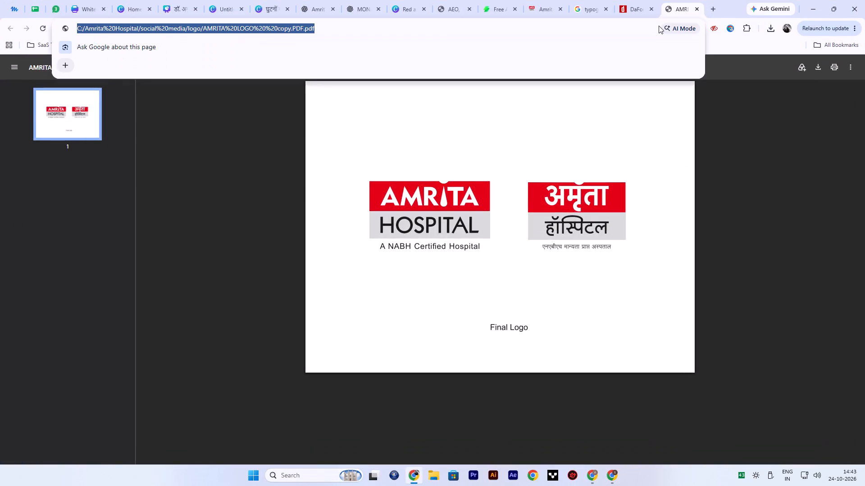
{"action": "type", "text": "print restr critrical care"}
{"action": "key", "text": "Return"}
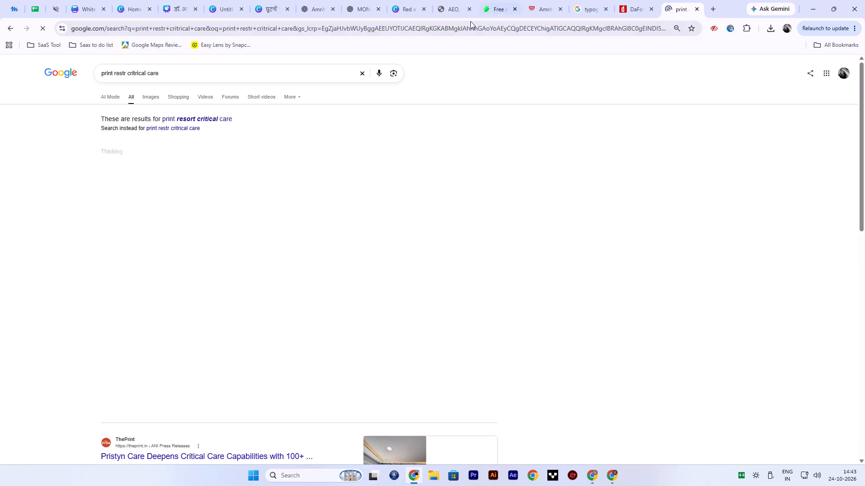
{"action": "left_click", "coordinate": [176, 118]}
Change the search query to "printrstcritical care" and open Pinterest's Critical Care ideas page from the corrected results.
{"action": "double_click", "coordinate": [124, 76]}
{"action": "key", "text": "BackSpace"}
{"action": "key", "text": "BackSpace"}
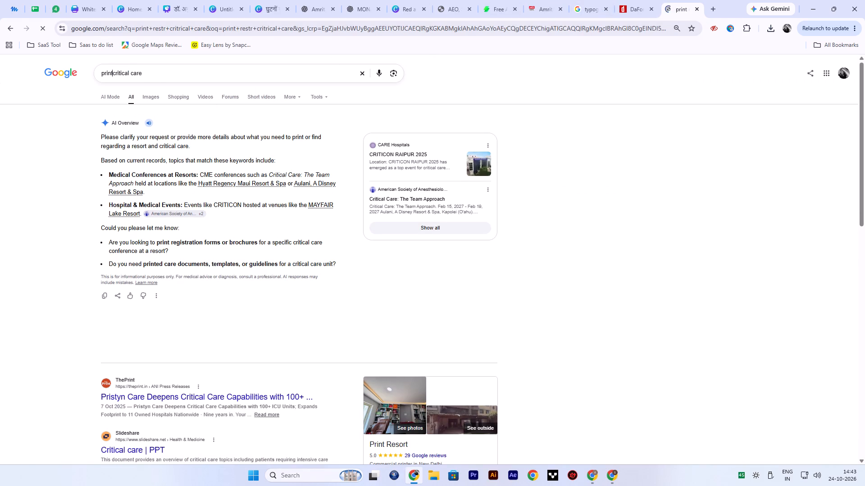
{"action": "type", "text": "rst"}
{"action": "key", "text": "Return"}
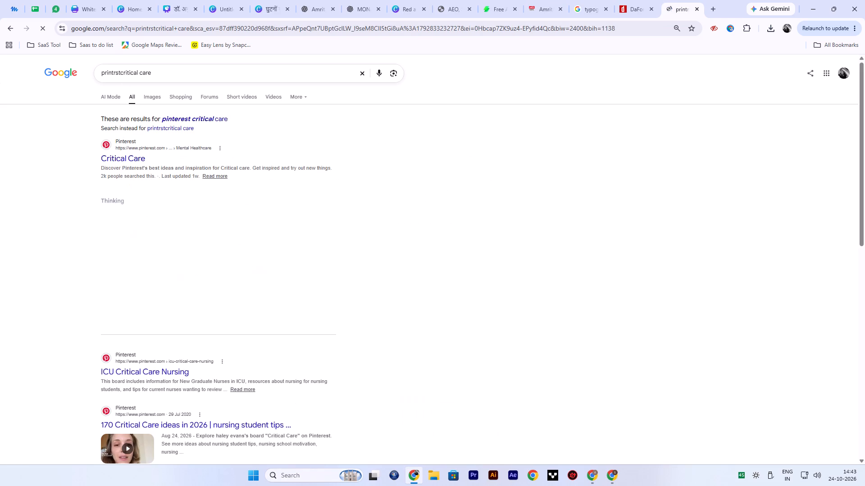
{"action": "left_click", "coordinate": [214, 119]}
{"action": "left_click", "coordinate": [132, 136]}
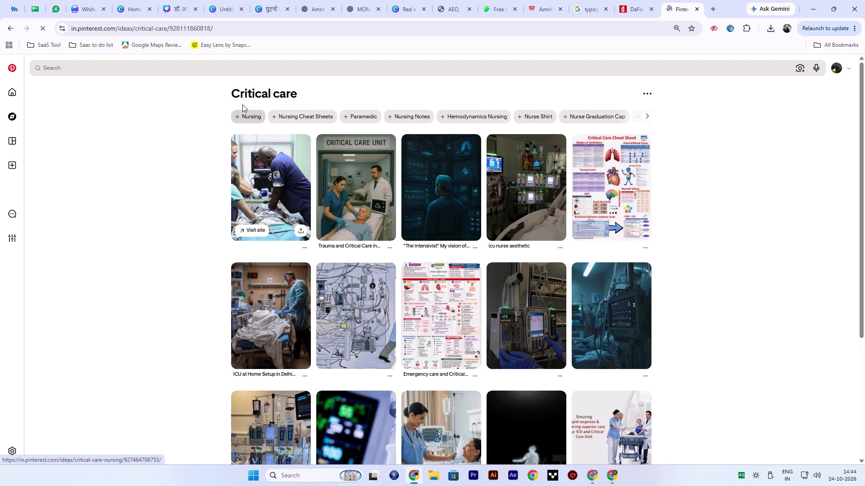
Copy the "Critical care" heading and search Pinterest for "Critical care post".
{"action": "left_click", "coordinate": [243, 90]}
{"action": "left_click_drag", "start_coordinate": [242, 90], "coordinate": [323, 98]}
{"action": "key", "text": "ctrl+c"}
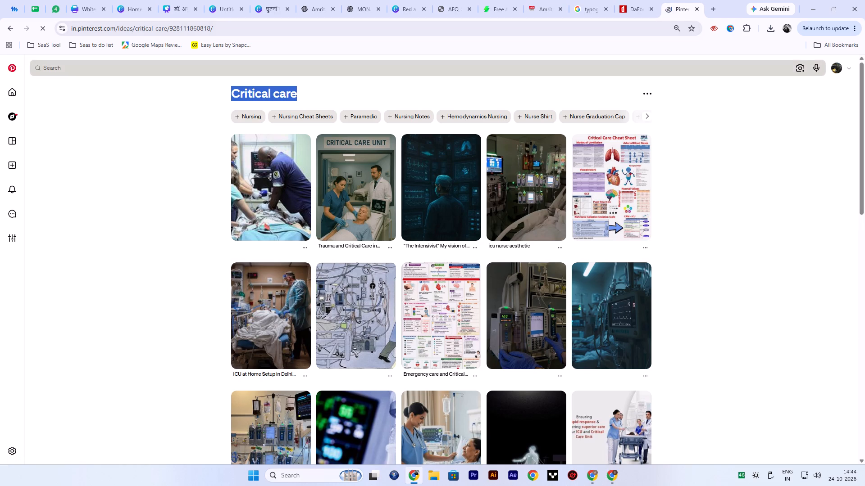
{"action": "left_click", "coordinate": [165, 68], "text": "ctrl"}
{"action": "key", "text": "ctrl+v"}
{"action": "key", "text": "space"}
{"action": "type", "text": "post"}
{"action": "key", "text": "Return"}
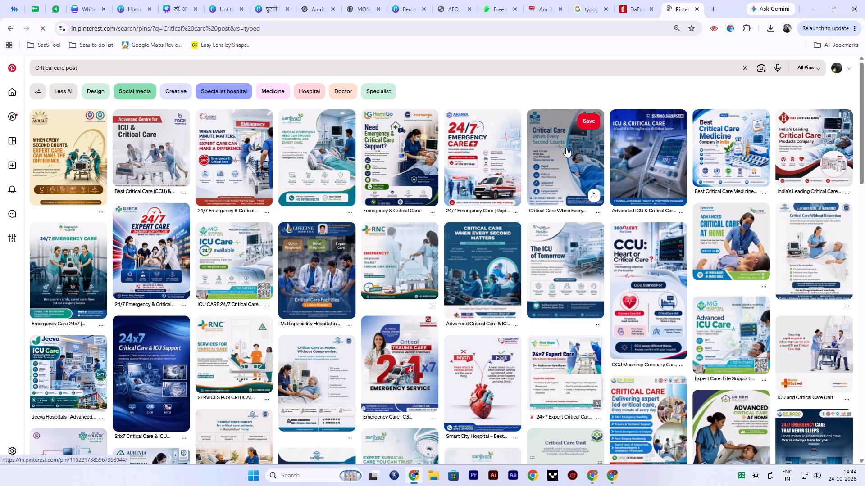
{"action": "left_click", "coordinate": [566, 148]}
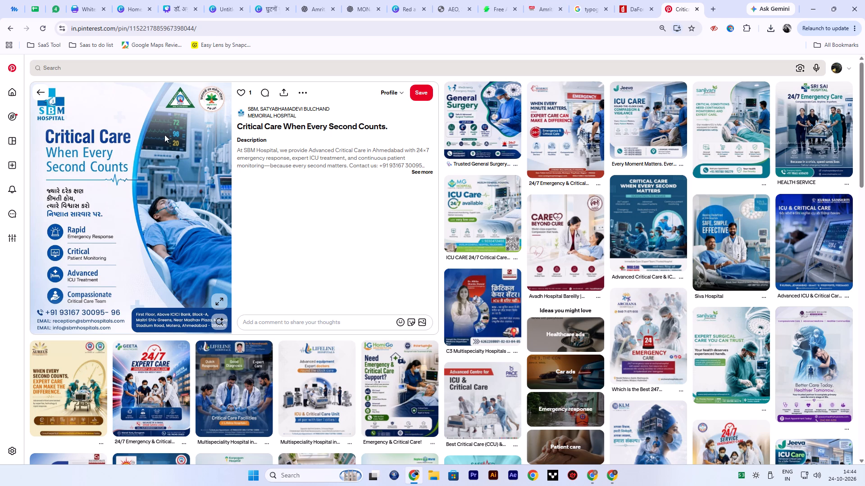
{"action": "scroll", "coordinate": [160, 184], "scroll_direction": "down", "scroll_amount": 8}
{"action": "scroll", "coordinate": [160, 184], "scroll_direction": "up", "scroll_amount": 14}
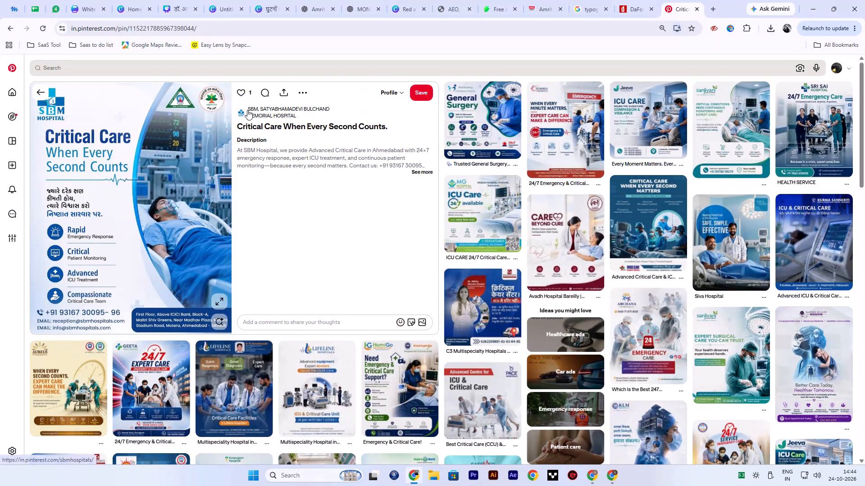
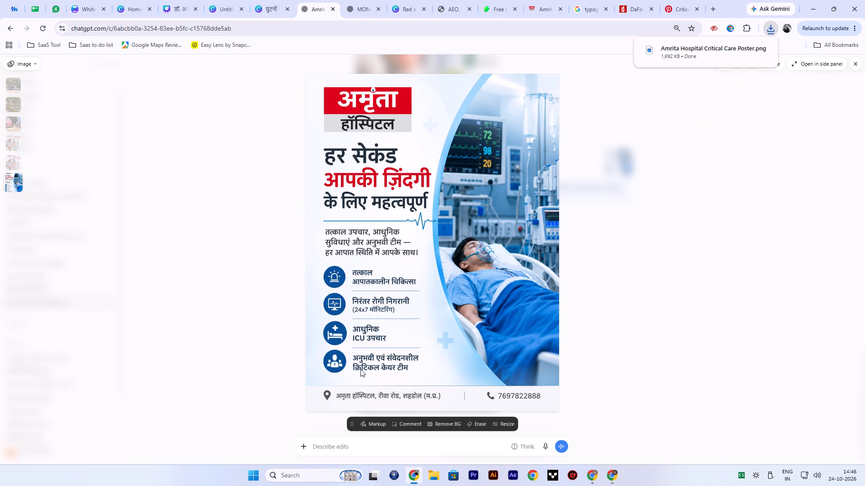
Switch to the untitled Canva design, place the downloaded Amrita Hospital Critical Care Poster.png on page 2 and delete the old knee-pain image.
{"action": "left_click", "coordinate": [273, 0]}
{"action": "left_click", "coordinate": [238, 0]}
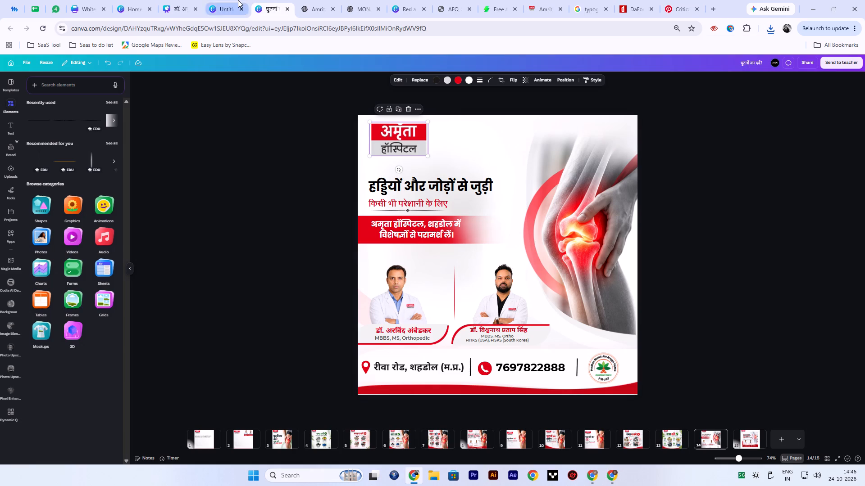
{"action": "left_click", "coordinate": [446, 441]}
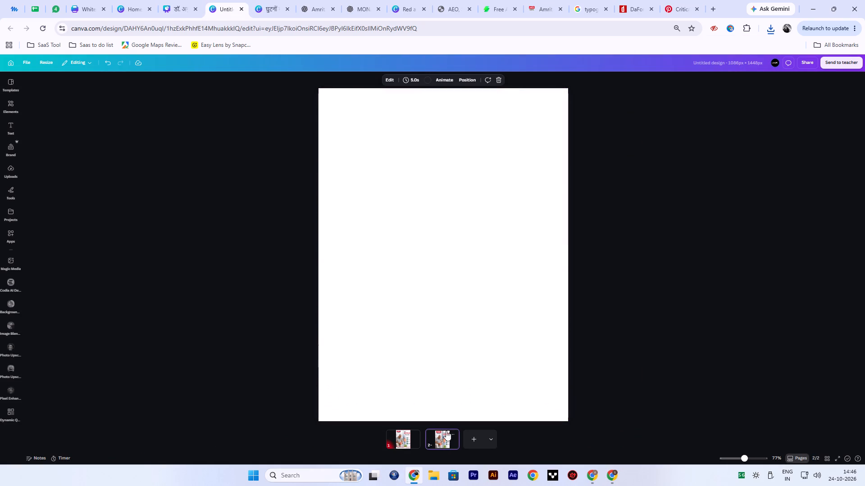
{"action": "left_click", "coordinate": [772, 27]}
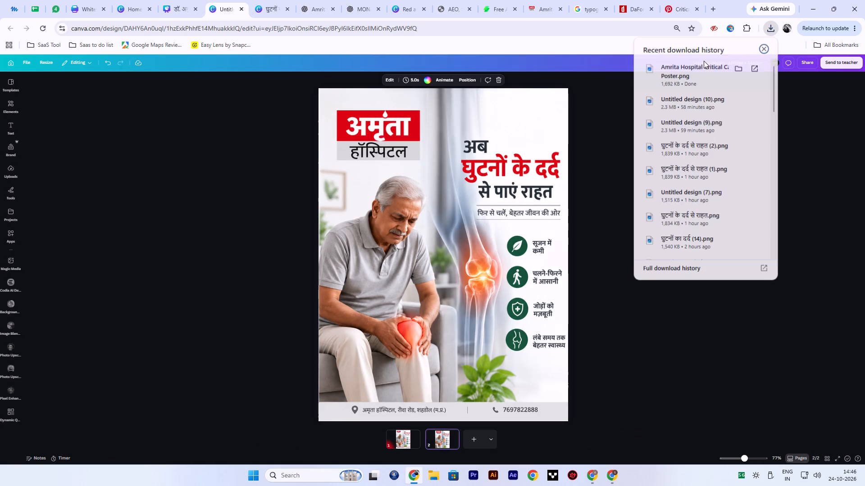
{"action": "left_click_drag", "start_coordinate": [702, 61], "coordinate": [428, 221]}
{"action": "left_click", "coordinate": [549, 205]}
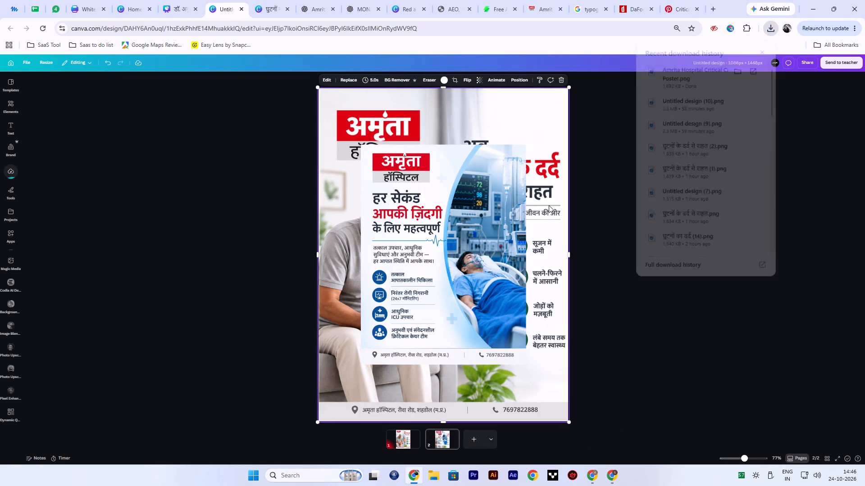
{"action": "key", "text": "Delete"}
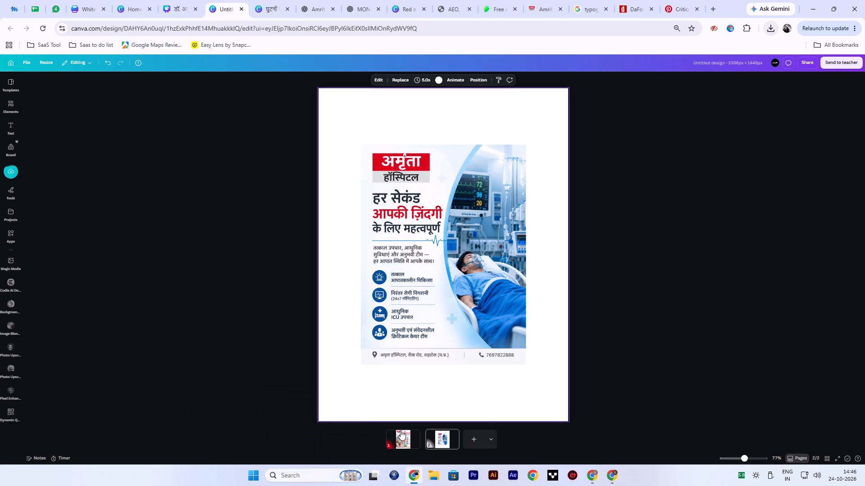
Copy the white footer strip with the address, phone number and icons from page 1 and paste it onto page 2.
{"action": "left_click", "coordinate": [398, 434]}
{"action": "left_click_drag", "start_coordinate": [595, 423], "coordinate": [373, 391]}
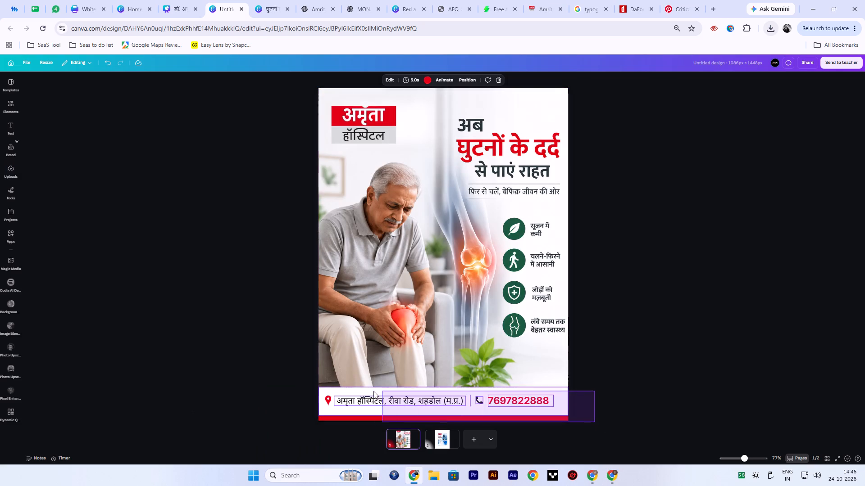
{"action": "left_click_drag", "start_coordinate": [373, 391], "coordinate": [372, 391]}
{"action": "left_click", "coordinate": [626, 386]}
{"action": "left_click", "coordinate": [561, 405]}
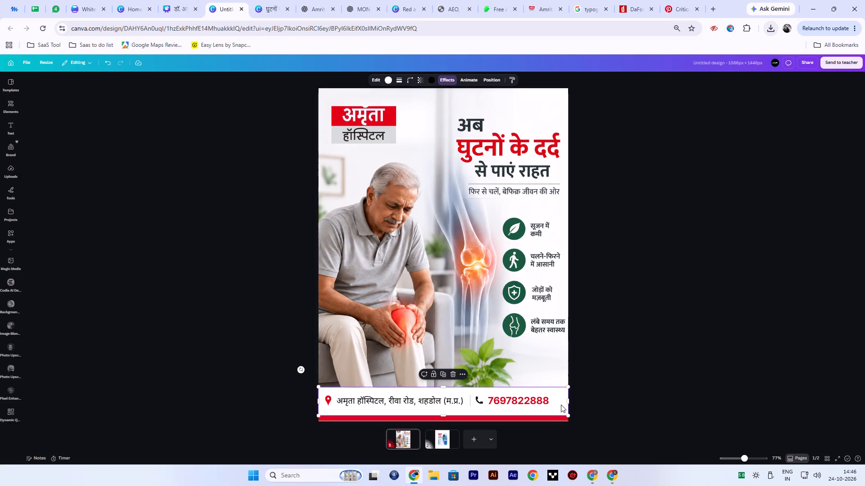
{"action": "left_click", "coordinate": [633, 421]}
{"action": "left_click_drag", "start_coordinate": [600, 432], "coordinate": [300, 388]}
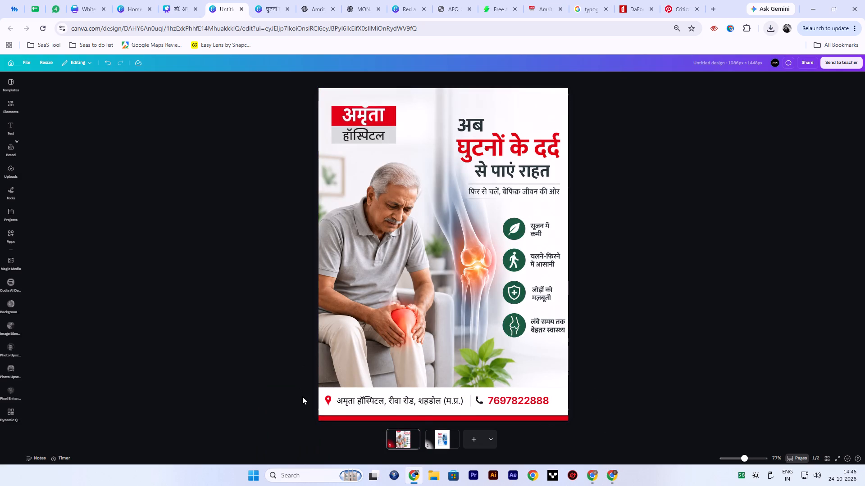
{"action": "left_click_drag", "start_coordinate": [302, 396], "coordinate": [584, 435]}
{"action": "key", "text": "ctrl+c"}
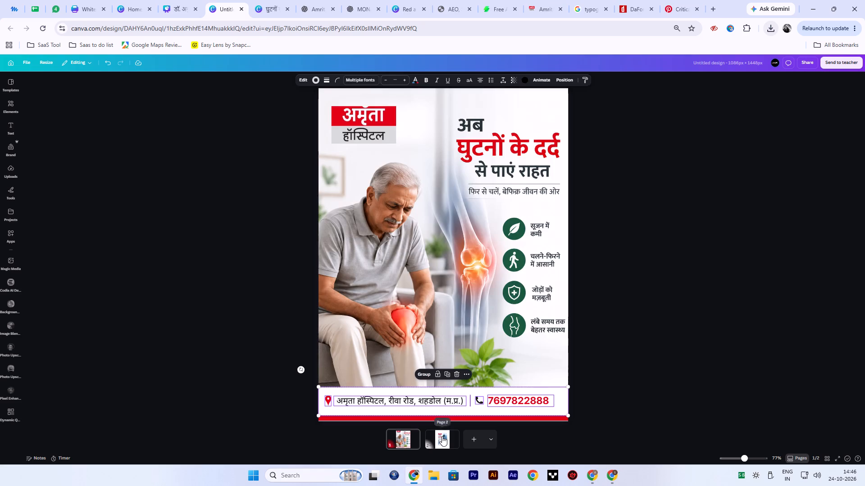
{"action": "left_click", "coordinate": [442, 436]}
{"action": "left_click", "coordinate": [444, 392], "text": "ctrl"}
{"action": "key", "text": "ctrl+v"}
Set the critical care poster as page 2's background so it fills the page behind the footer strip.
{"action": "right_click", "coordinate": [433, 225]}
{"action": "left_click", "coordinate": [459, 374]}
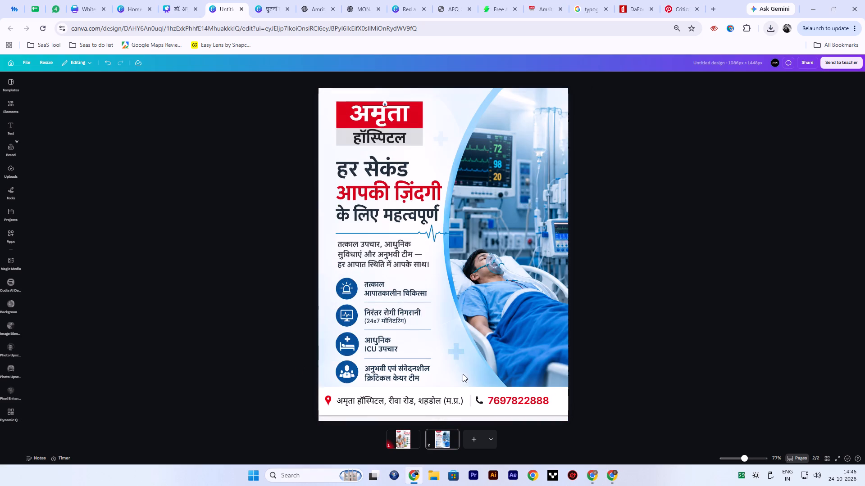
{"action": "left_click", "coordinate": [628, 319]}
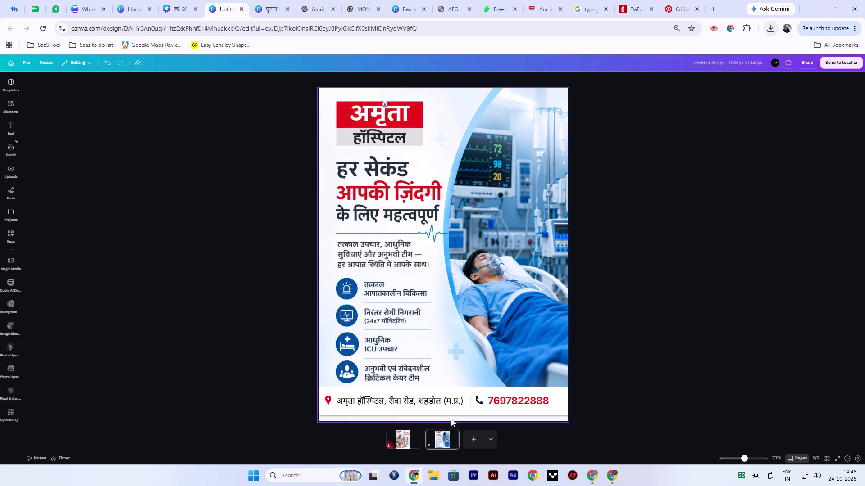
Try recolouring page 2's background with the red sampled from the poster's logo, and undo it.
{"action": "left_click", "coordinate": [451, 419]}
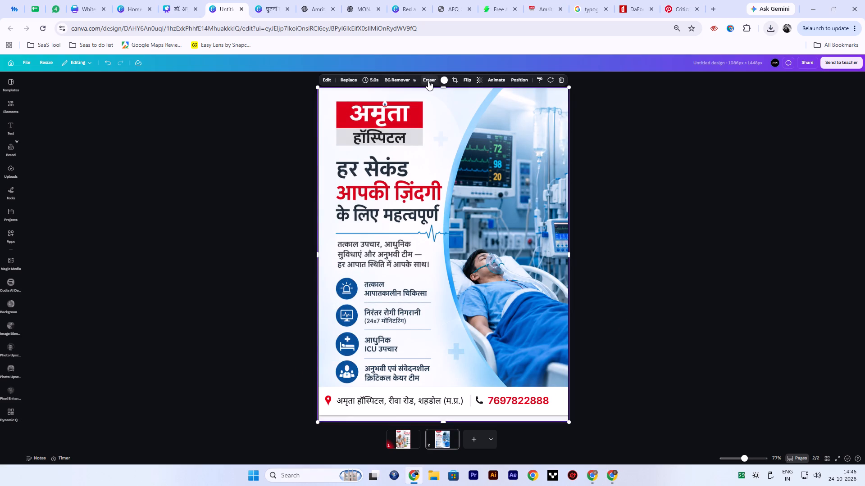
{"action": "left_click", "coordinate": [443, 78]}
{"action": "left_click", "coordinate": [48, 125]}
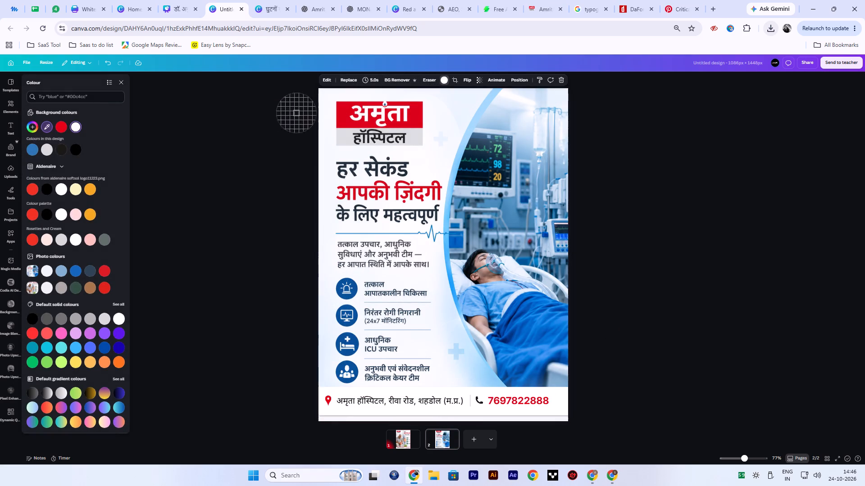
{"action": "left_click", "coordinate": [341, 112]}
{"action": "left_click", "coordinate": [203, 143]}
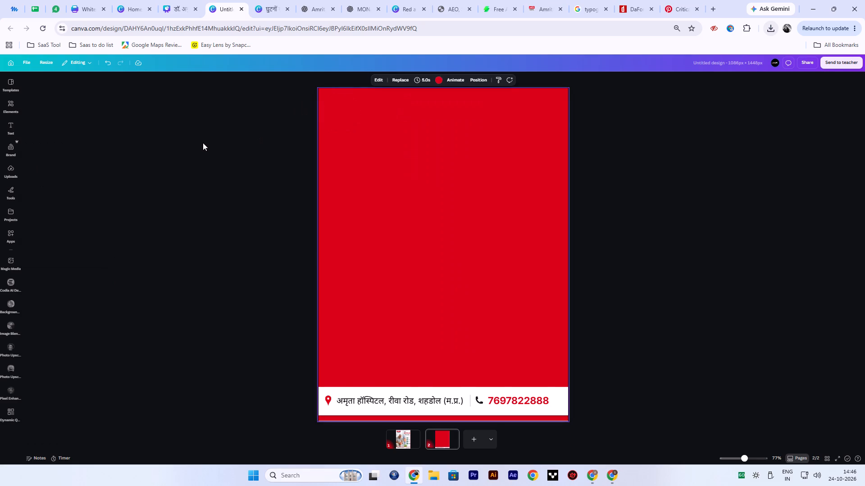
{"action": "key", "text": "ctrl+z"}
Detach the poster image from page 2's background and crop its bottom edge up to just inside the white footer strip.
{"action": "left_click", "coordinate": [374, 128]}
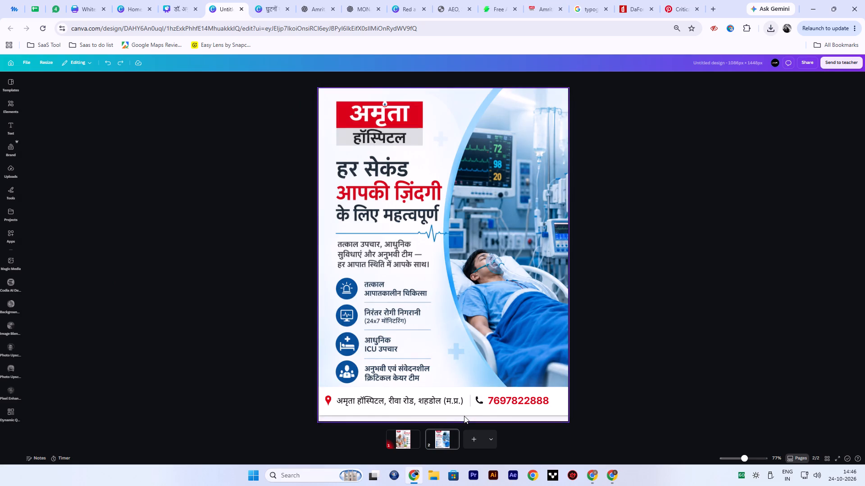
{"action": "left_click", "coordinate": [458, 422]}
{"action": "left_click", "coordinate": [456, 377]}
{"action": "left_click_drag", "start_coordinate": [444, 420], "coordinate": [443, 420]}
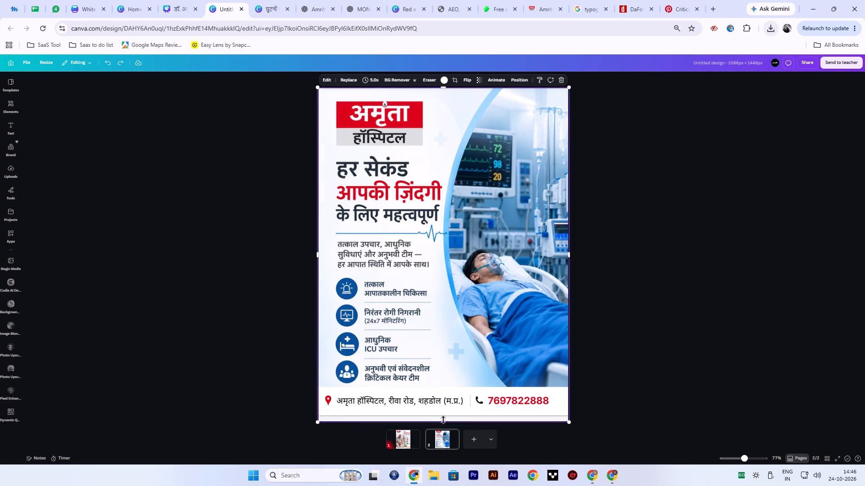
{"action": "left_click_drag", "start_coordinate": [443, 420], "coordinate": [446, 412]}
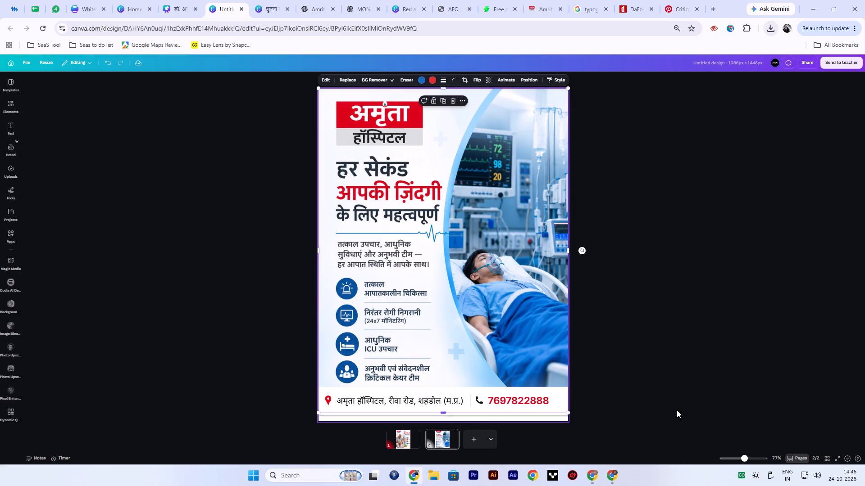
{"action": "left_click", "coordinate": [716, 404]}
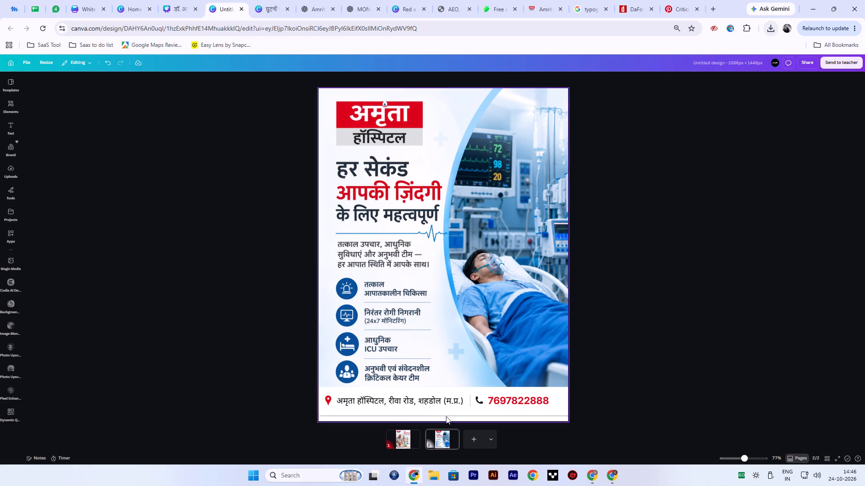
Set page 2's background colour to the design's red to form a red band beneath the footer strip.
{"action": "left_click", "coordinate": [442, 417]}
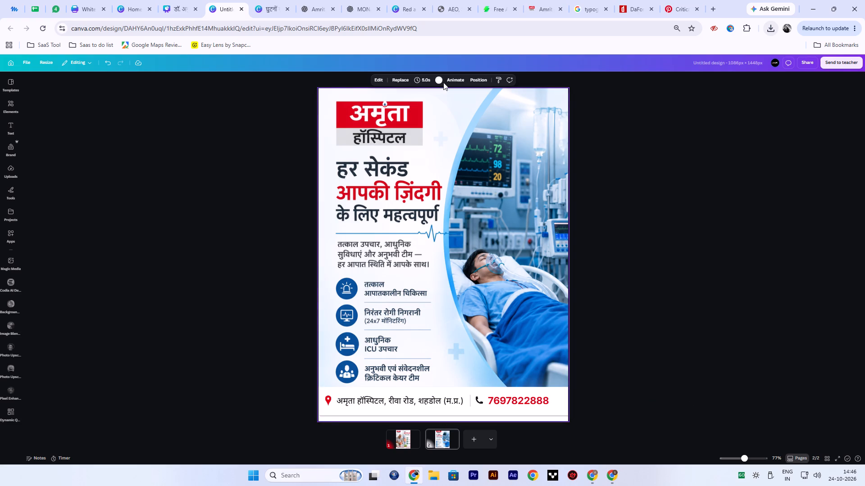
{"action": "left_click", "coordinate": [438, 80]}
{"action": "left_click", "coordinate": [61, 125]}
{"action": "double_click", "coordinate": [182, 130]}
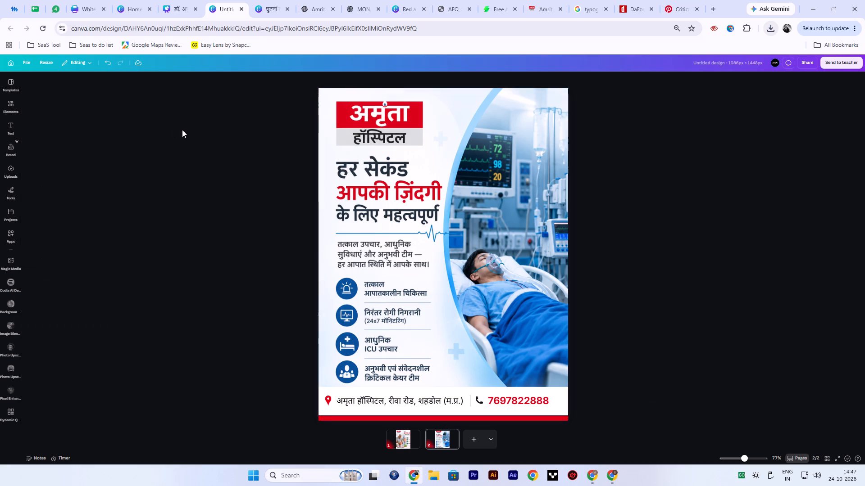
{"action": "left_click", "coordinate": [636, 355]}
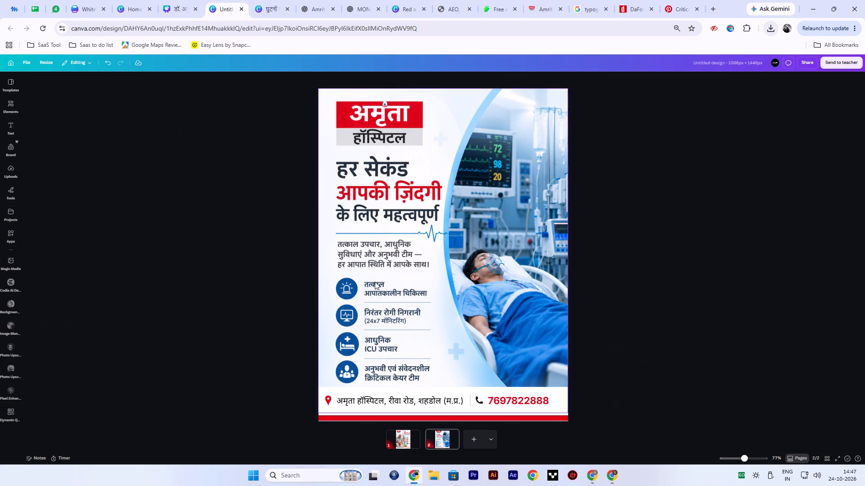
Remove the built-in Hindi Amrita Hospital logo from the poster image with Magic Eraser at brush size 40.
{"action": "left_click", "coordinate": [379, 135]}
{"action": "left_click", "coordinate": [405, 78]}
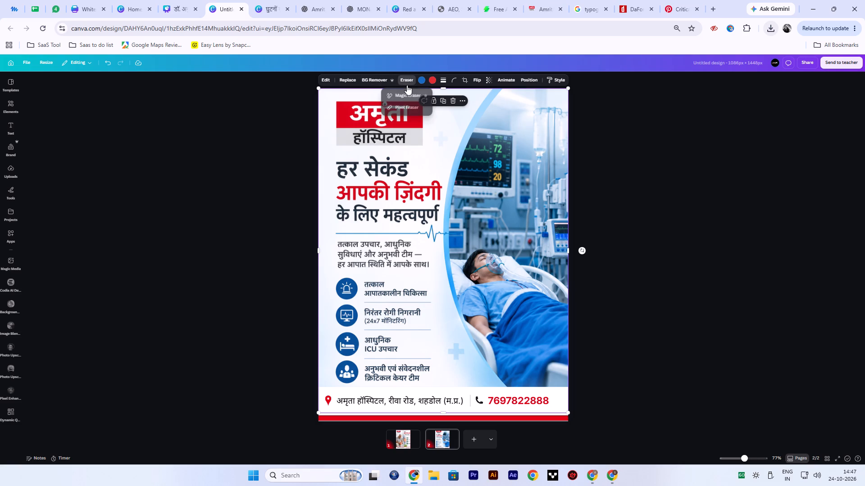
{"action": "left_click", "coordinate": [404, 96]}
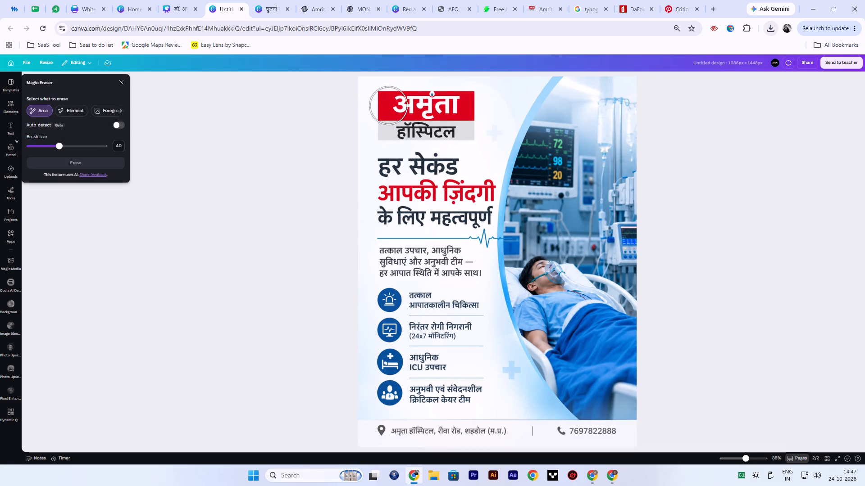
{"action": "left_click_drag", "start_coordinate": [387, 104], "coordinate": [422, 127]}
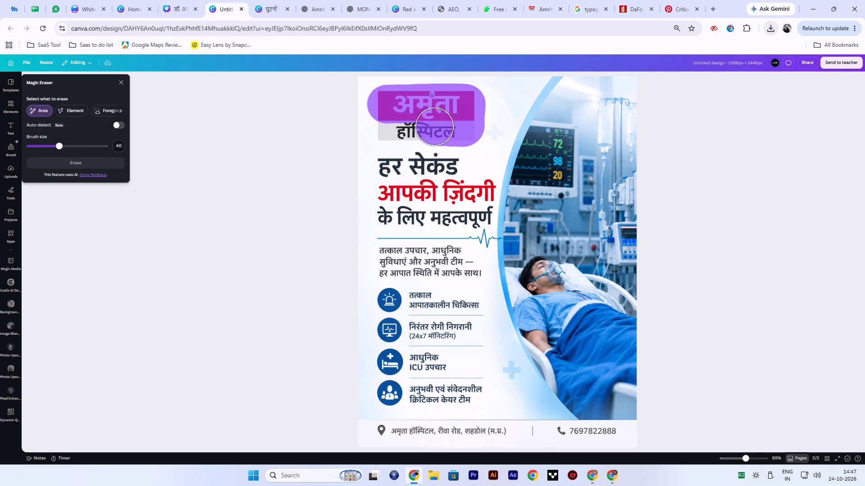
{"action": "left_click_drag", "start_coordinate": [422, 127], "coordinate": [387, 127]}
{"action": "left_click", "coordinate": [89, 164]}
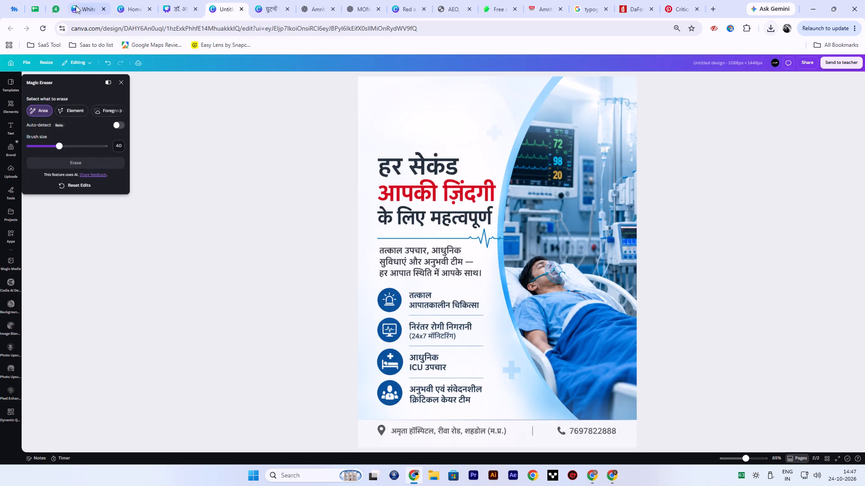
{"action": "left_click", "coordinate": [122, 82]}
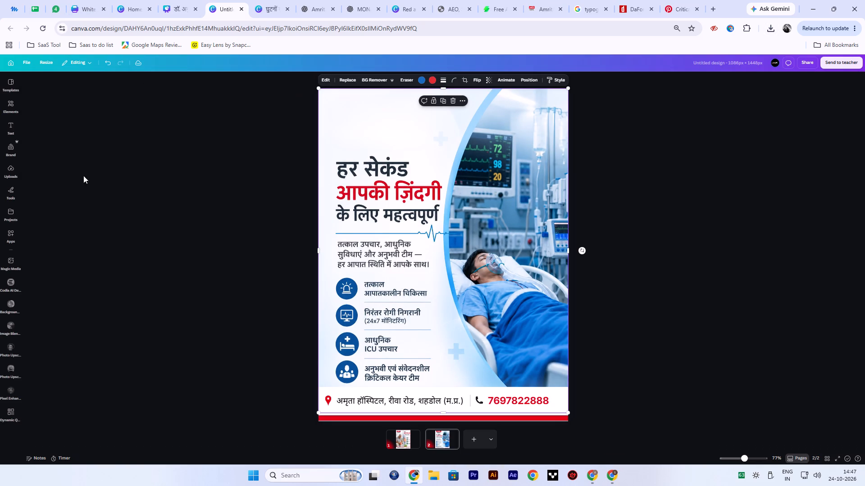
Copy the Hindi Amrita Hospital logo from the knee-pain design's page 14 and place it above the headline on the critical care poster.
{"action": "left_click", "coordinate": [171, 0]}
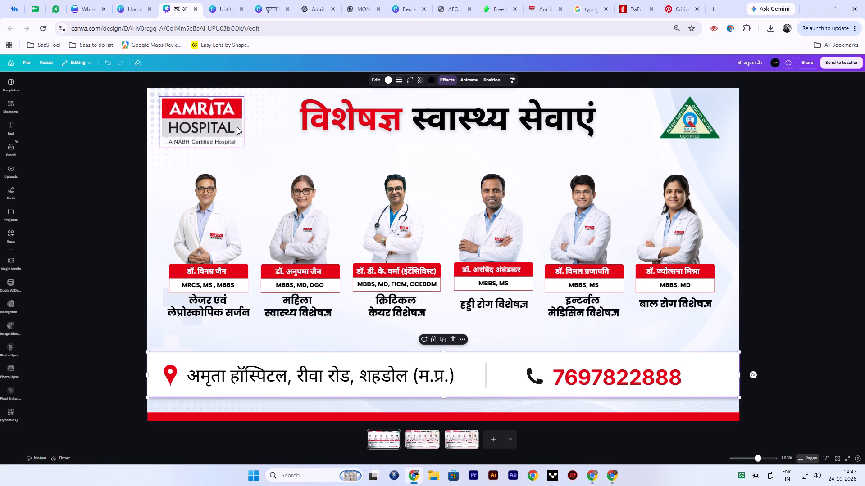
{"action": "left_click", "coordinate": [227, 0]}
{"action": "left_click", "coordinate": [271, 0]}
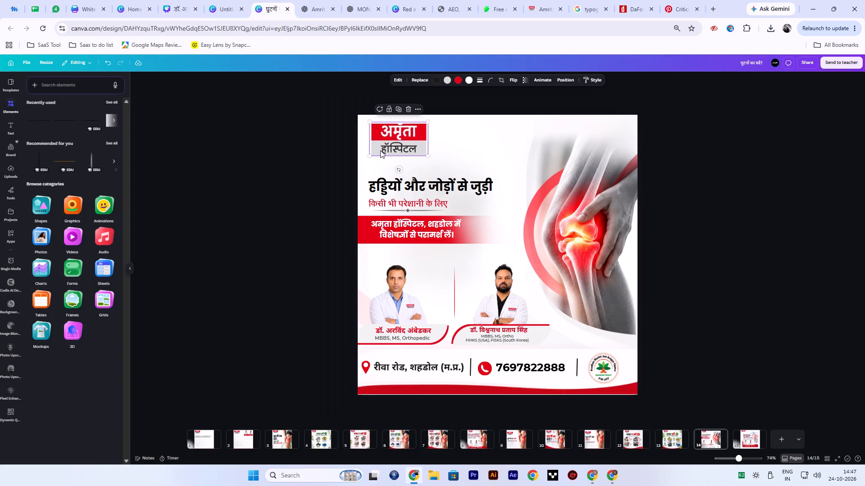
{"action": "key", "text": "ctrl+c"}
{"action": "left_click", "coordinate": [231, 0]}
{"action": "left_click", "coordinate": [401, 0]}
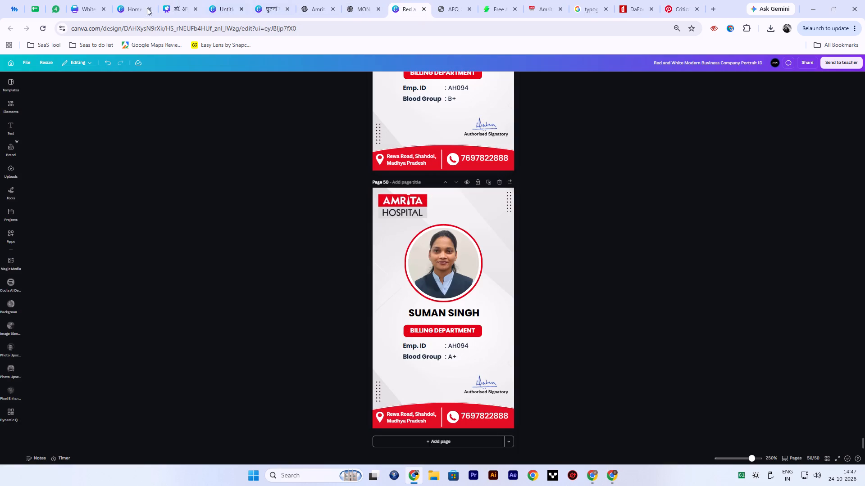
{"action": "left_click", "coordinate": [138, 4]}
{"action": "left_click", "coordinate": [170, 0]}
{"action": "left_click", "coordinate": [93, 0]}
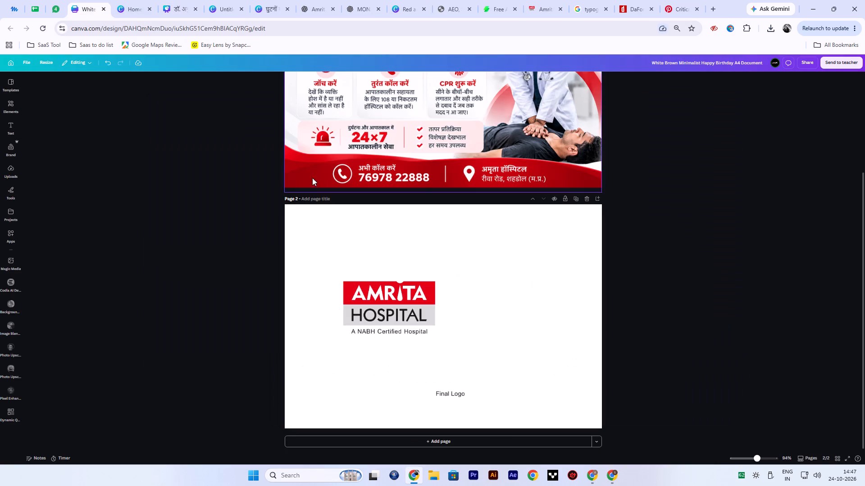
{"action": "left_click", "coordinate": [236, 0]}
{"action": "left_click", "coordinate": [263, 1]}
{"action": "left_click", "coordinate": [209, 0]}
{"action": "left_click", "coordinate": [428, 162]}
{"action": "key", "text": "ctrl+v"}
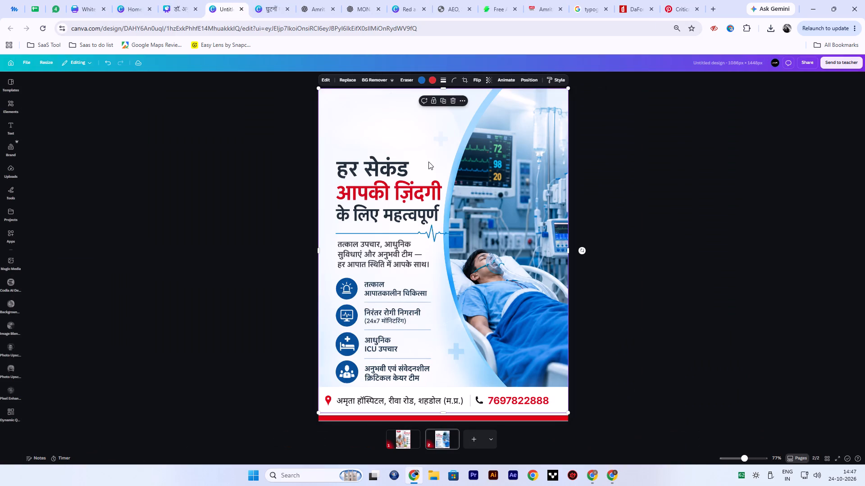
{"action": "left_click_drag", "start_coordinate": [350, 114], "coordinate": [352, 125]}
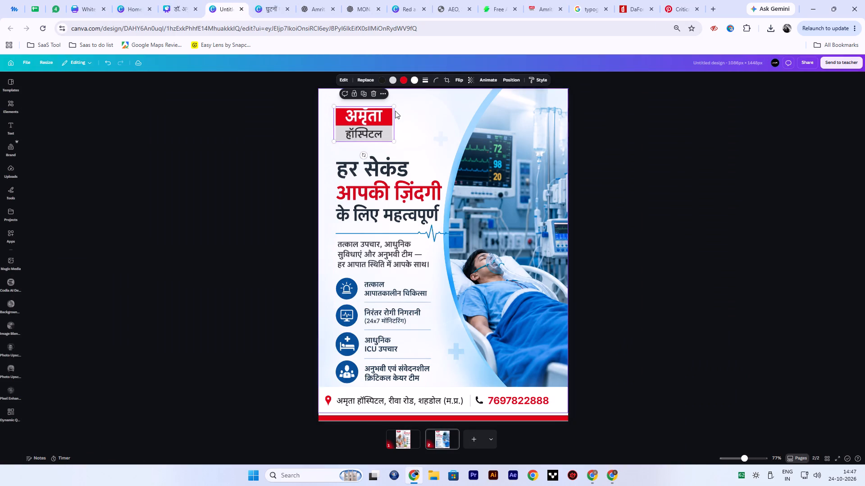
Enlarge the Hindi Amrita Hospital logo slightly and reposition it in the space above the headline.
{"action": "left_click_drag", "start_coordinate": [393, 108], "coordinate": [407, 106]}
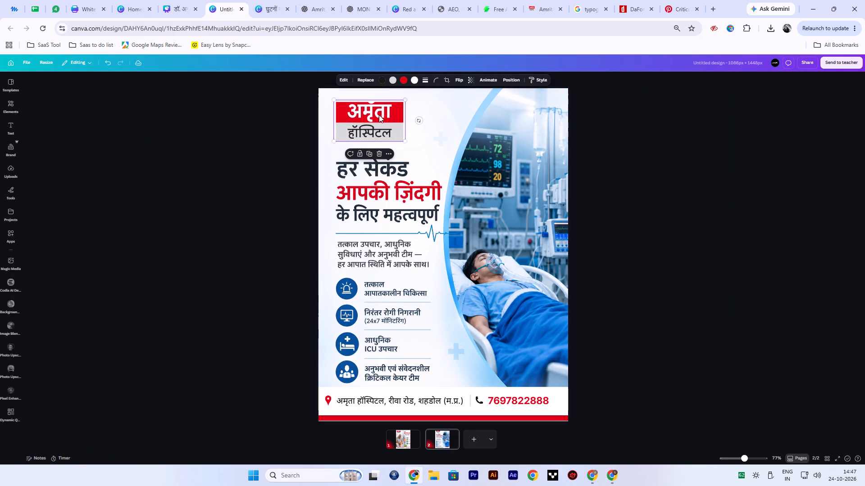
{"action": "left_click", "coordinate": [377, 115]}
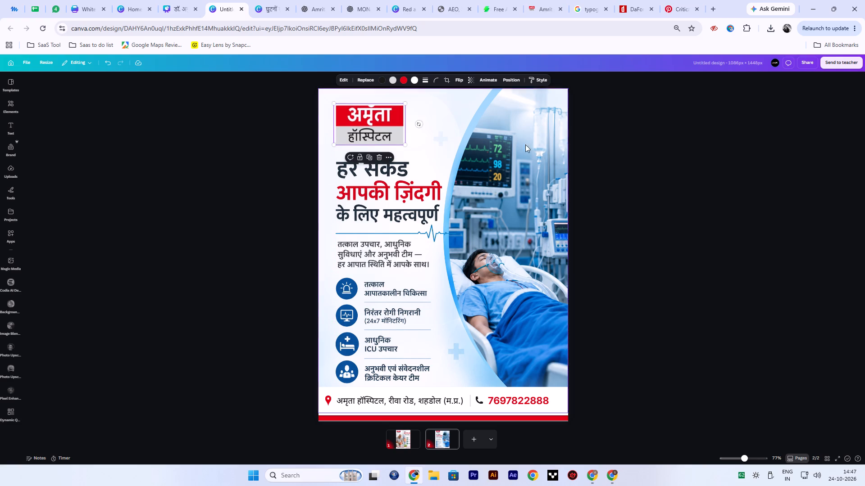
{"action": "triple_click", "coordinate": [629, 164]}
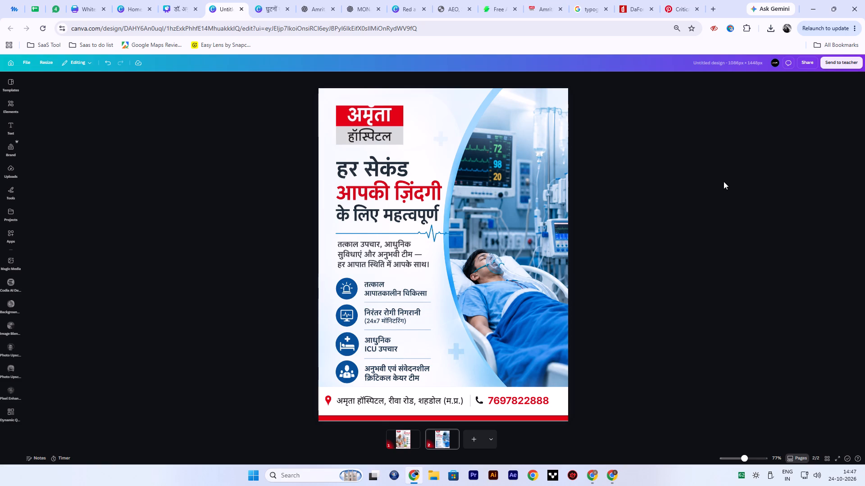
Widen the poster image past the page's left edge to about 1,110 px and nudge it upward.
{"action": "left_click", "coordinate": [463, 251]}
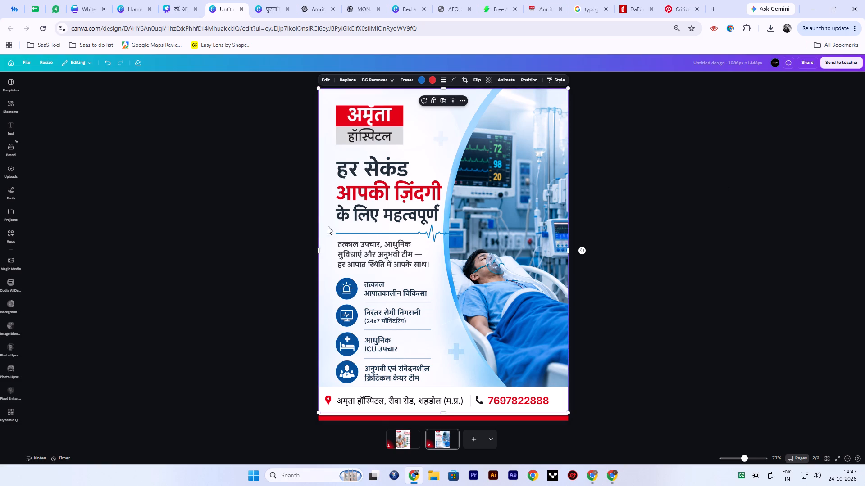
{"action": "left_click_drag", "start_coordinate": [318, 253], "coordinate": [314, 253]}
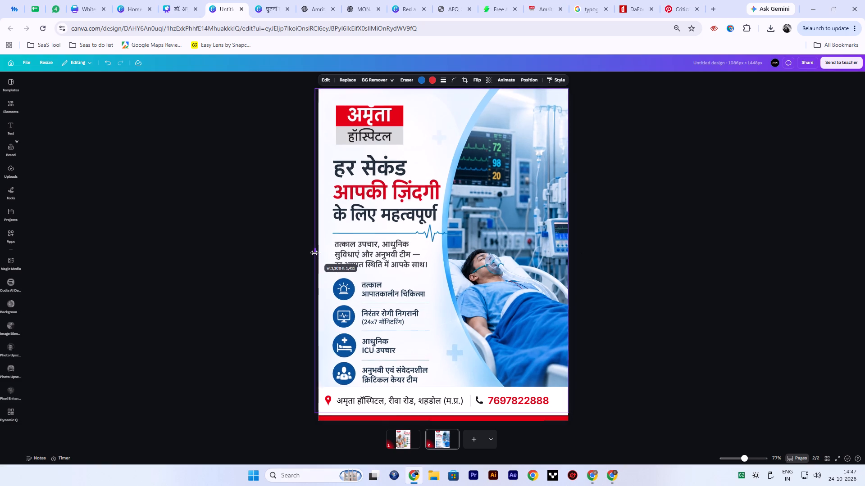
{"action": "left_click_drag", "start_coordinate": [314, 253], "coordinate": [314, 253]}
{"action": "key", "text": "Up"}
{"action": "key", "text": "Up"}
{"action": "key", "text": "Up"}
{"action": "key", "text": "Up"}
{"action": "key", "text": "Up"}
{"action": "key", "text": "Up"}
{"action": "key", "text": "Up"}
{"action": "key", "text": "Up"}
{"action": "key", "text": "Up"}
{"action": "key", "text": "Up"}
{"action": "key", "text": "Up"}
{"action": "key", "text": "Up"}
{"action": "key", "text": "Up"}
{"action": "key", "text": "Up"}
{"action": "key", "text": "Up"}
{"action": "key", "text": "Up"}
{"action": "key", "text": "Up"}
{"action": "key", "text": "Up"}
{"action": "key", "text": "Up"}
{"action": "key", "text": "Up"}
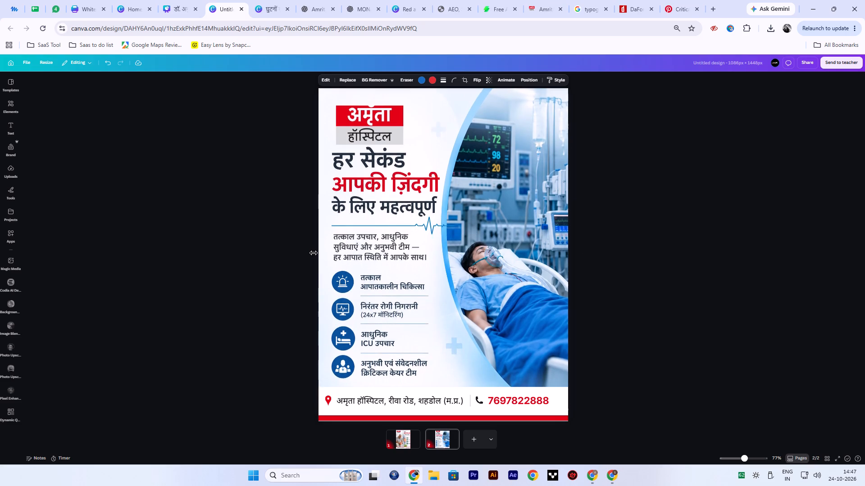
{"action": "key", "text": "Up"}
Move the Hindi Amrita Hospital logo up near the page's top edge, leaving a clear gap above the headline.
{"action": "left_click_drag", "start_coordinate": [364, 135], "coordinate": [362, 128]}
{"action": "key", "text": "Up"}
{"action": "key", "text": "Up"}
{"action": "key", "text": "Up"}
{"action": "key", "text": "Up"}
{"action": "key", "text": "Up"}
{"action": "key", "text": "Up"}
{"action": "key", "text": "Up"}
{"action": "key", "text": "Up"}
{"action": "key", "text": "Up"}
{"action": "key", "text": "Up"}
{"action": "key", "text": "Up"}
{"action": "key", "text": "Up"}
{"action": "key", "text": "Up"}
{"action": "key", "text": "Up"}
{"action": "key", "text": "Up"}
{"action": "key", "text": "Up"}
{"action": "key", "text": "Up"}
{"action": "key", "text": "Up"}
{"action": "key", "text": "Up"}
{"action": "key", "text": "Down"}
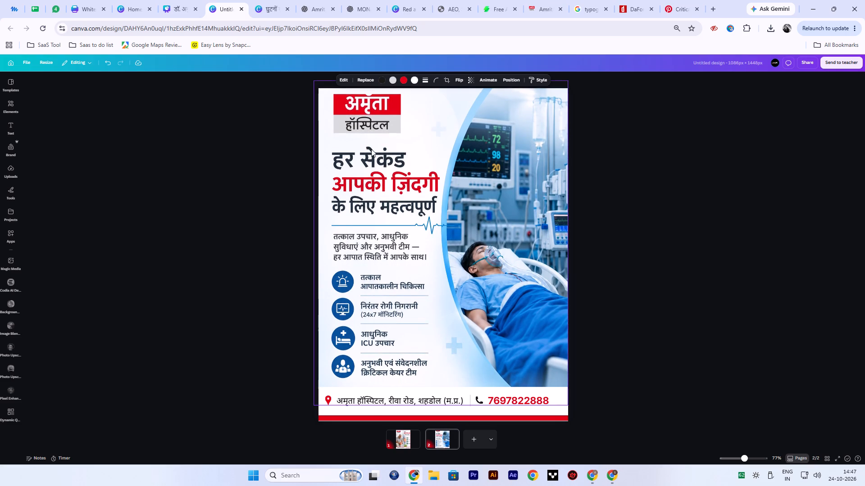
Nudge the poster image further up so its artwork ends right at the top of the white footer strip.
{"action": "left_click", "coordinate": [398, 214]}
{"action": "key", "text": "Up"}
{"action": "key", "text": "Up"}
{"action": "key", "text": "Up"}
{"action": "key", "text": "Up"}
{"action": "key", "text": "Up"}
{"action": "key", "text": "Up"}
{"action": "key", "text": "Up"}
{"action": "key", "text": "Up"}
{"action": "key", "text": "Up"}
{"action": "key", "text": "Up"}
{"action": "key", "text": "Up"}
{"action": "key", "text": "Up"}
{"action": "key", "text": "Up"}
{"action": "key", "text": "Up"}
{"action": "key", "text": "Up"}
{"action": "key", "text": "Up"}
{"action": "key", "text": "Up"}
{"action": "key", "text": "Up"}
{"action": "key", "text": "Up"}
{"action": "key", "text": "Up"}
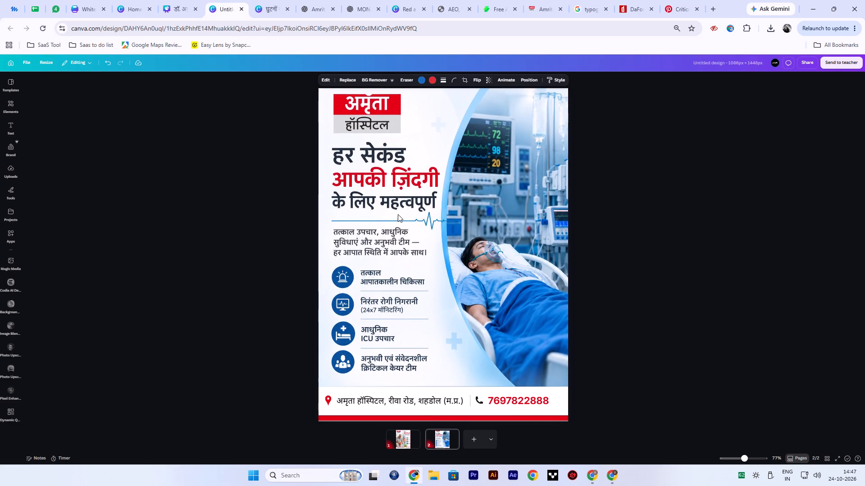
{"action": "key", "text": "Up"}
{"action": "key", "text": "Up"}
{"action": "key", "text": "Up"}
{"action": "key", "text": "Up"}
{"action": "key", "text": "Up"}
{"action": "key", "text": "Up"}
{"action": "key", "text": "Up"}
{"action": "key", "text": "Down"}
{"action": "key", "text": "Down"}
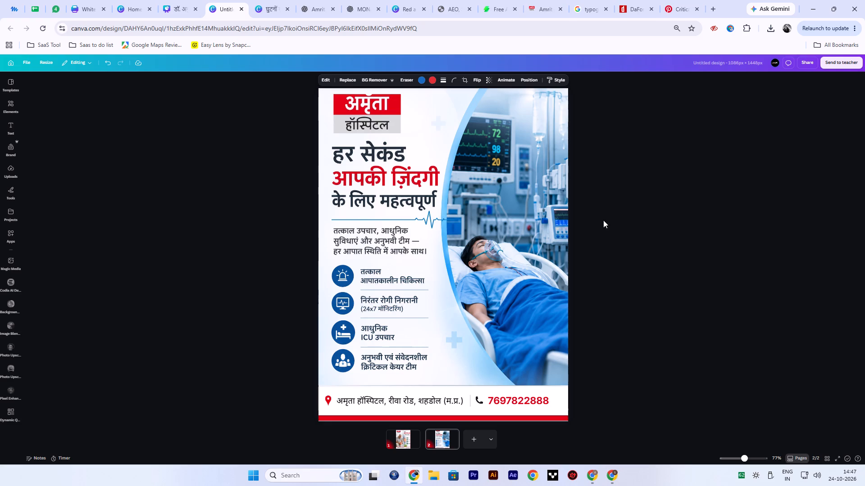
Shift the poster image slightly left and extend its right side to cover the page's right edge again.
{"action": "key", "text": "Left"}
{"action": "key", "text": "Left"}
{"action": "key", "text": "Left"}
{"action": "key", "text": "Left"}
{"action": "key", "text": "Left"}
{"action": "key", "text": "Left"}
{"action": "key", "text": "Left"}
{"action": "key", "text": "Left"}
{"action": "key", "text": "Left"}
{"action": "key", "text": "Left"}
{"action": "key", "text": "Left"}
{"action": "key", "text": "Left"}
{"action": "key", "text": "Left"}
{"action": "key", "text": "Left"}
{"action": "key", "text": "Right"}
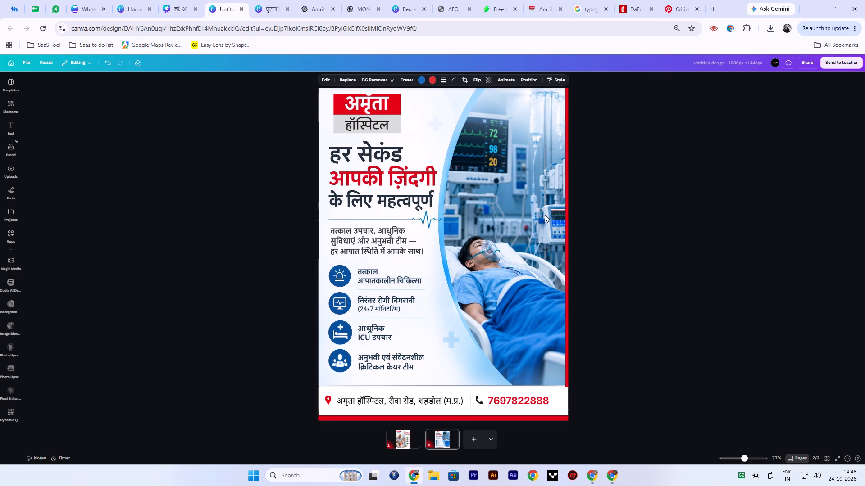
{"action": "left_click", "coordinate": [545, 215]}
{"action": "left_click", "coordinate": [555, 240]}
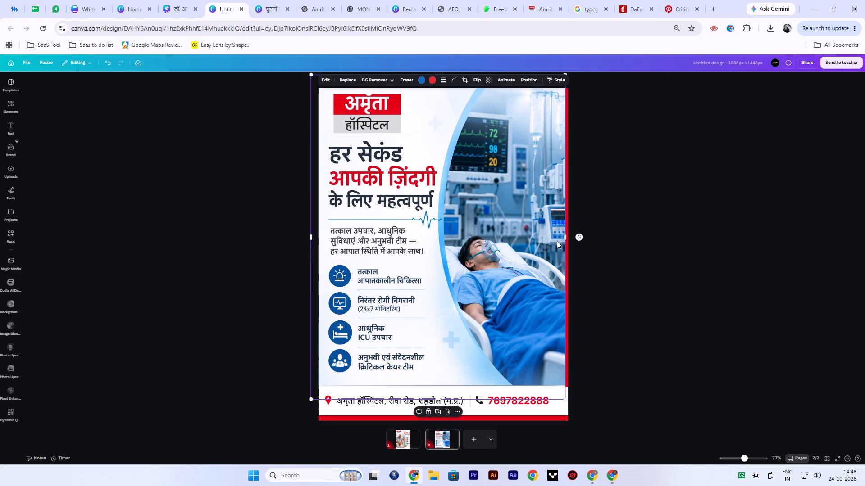
{"action": "left_click", "coordinate": [565, 236]}
{"action": "left_click", "coordinate": [689, 229]}
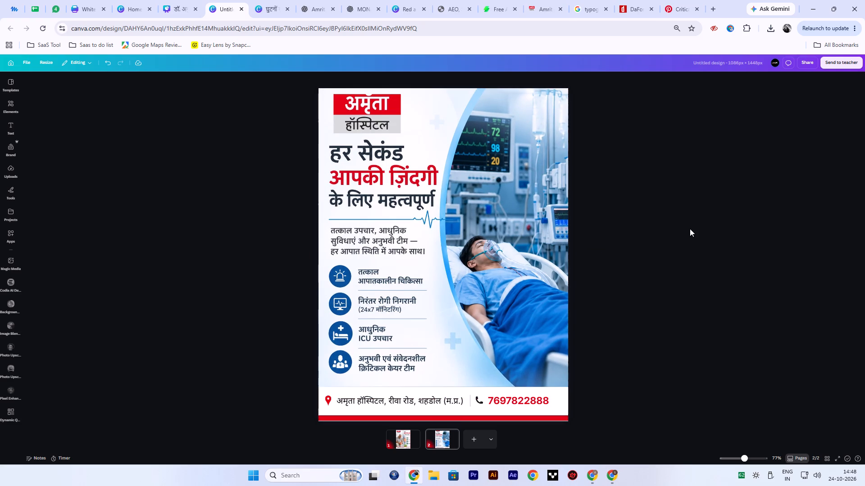
Move the Hindi Amrita Hospital logo left and fine-tune it to align with the headline's left edge.
{"action": "left_click_drag", "start_coordinate": [356, 115], "coordinate": [348, 116]}
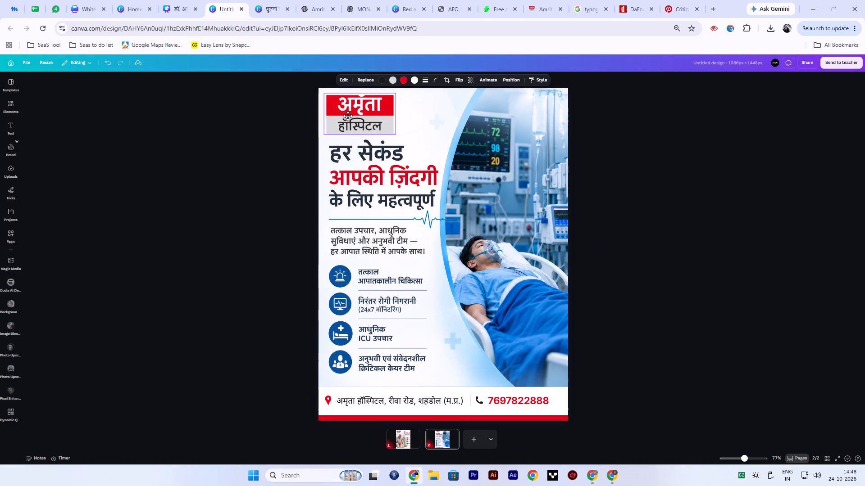
{"action": "left_click_drag", "start_coordinate": [348, 116], "coordinate": [350, 117]}
{"action": "left_click_drag", "start_coordinate": [246, 135], "coordinate": [237, 136]}
{"action": "left_click", "coordinate": [341, 120]}
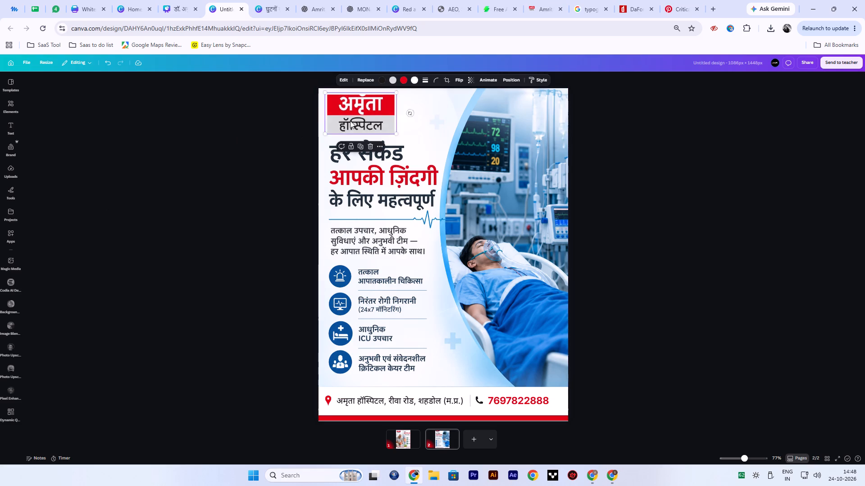
{"action": "key", "text": "Right"}
{"action": "key", "text": "Right"}
{"action": "key", "text": "Left"}
{"action": "triple_click", "coordinate": [719, 145]}
{"action": "triple_click", "coordinate": [719, 145]}
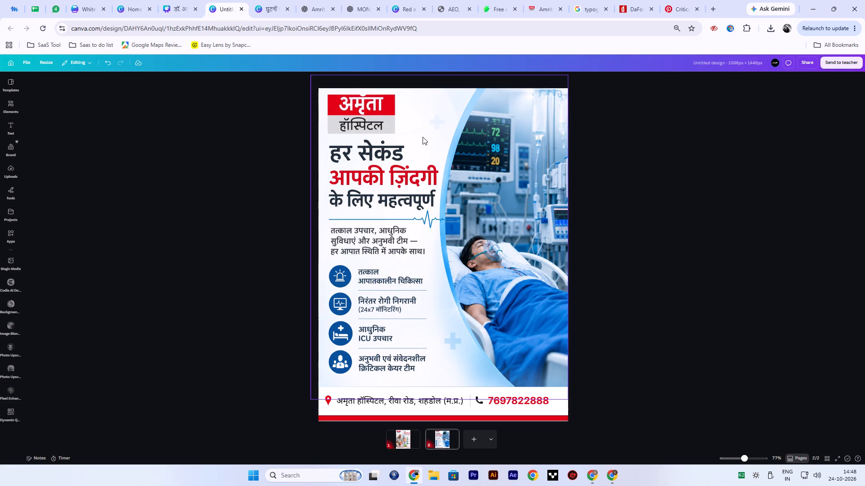
{"action": "left_click", "coordinate": [366, 116]}
{"action": "key", "text": "Right"}
{"action": "key", "text": "Right"}
{"action": "key", "text": "Right"}
{"action": "key", "text": "Right"}
{"action": "key", "text": "Left"}
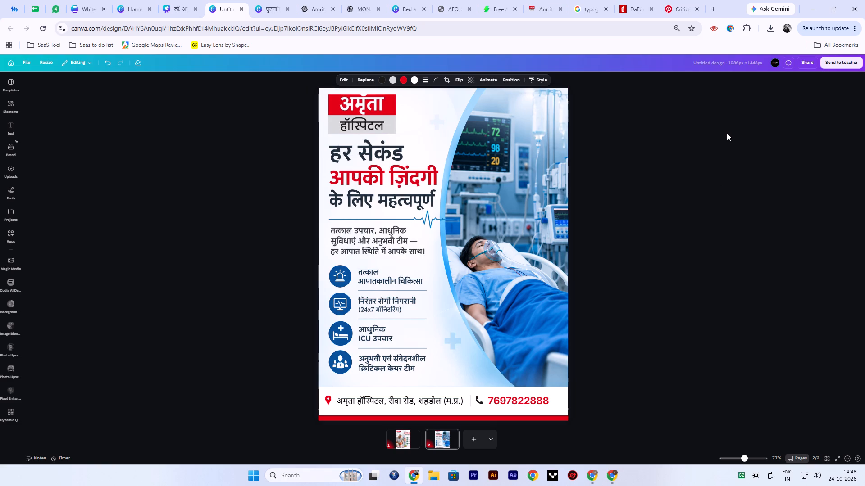
{"action": "left_click", "coordinate": [838, 457]}
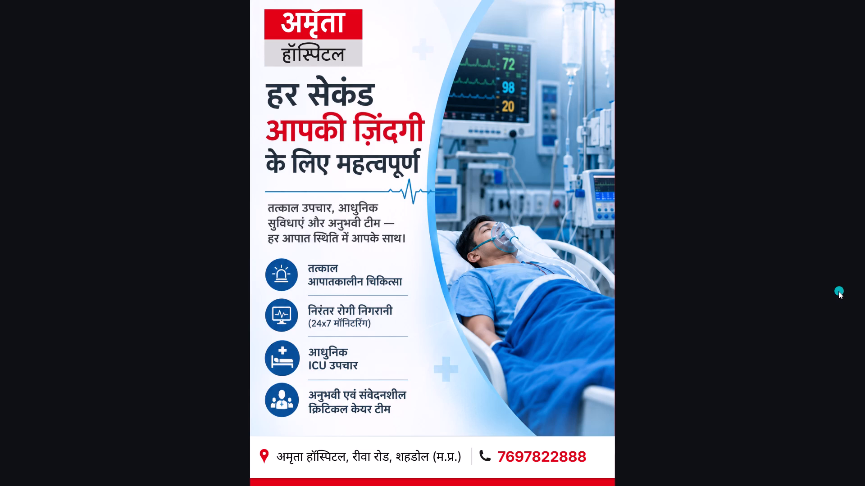
{"action": "key", "text": "Escape"}
{"action": "scroll", "coordinate": [406, 331], "scroll_direction": "down", "scroll_amount": 4}
{"action": "scroll", "coordinate": [365, 362], "scroll_direction": "up", "scroll_amount": 7, "text": "ctrl"}
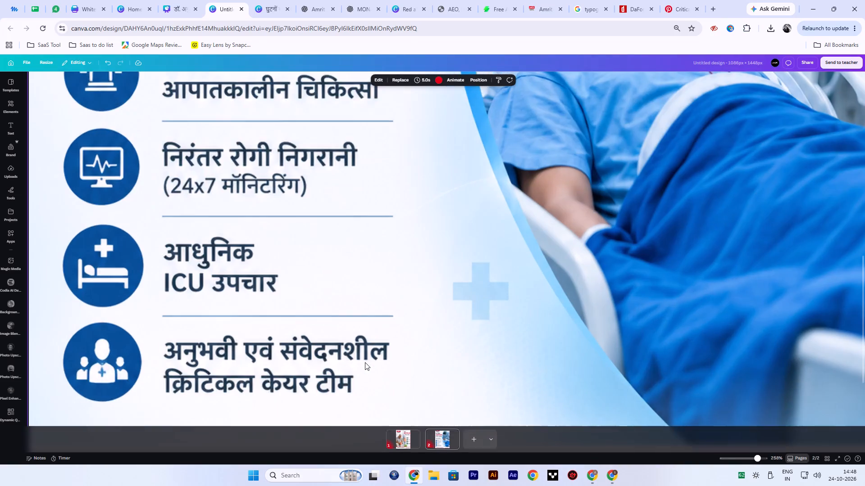
{"action": "scroll", "coordinate": [365, 362], "scroll_direction": "down", "scroll_amount": 6}
{"action": "scroll", "coordinate": [227, 293], "scroll_direction": "up", "scroll_amount": 4, "text": "ctrl"}
{"action": "scroll", "coordinate": [227, 293], "scroll_direction": "down", "scroll_amount": 7, "text": "ctrl"}
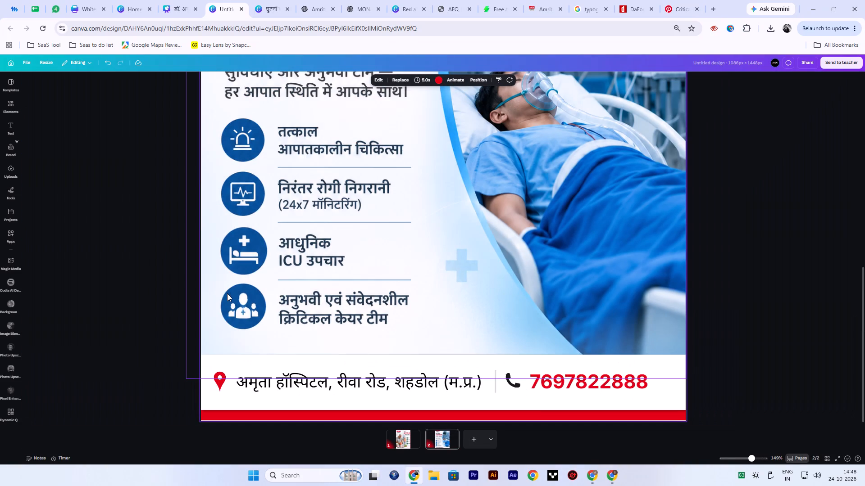
{"action": "scroll", "coordinate": [286, 323], "scroll_direction": "up", "scroll_amount": 1, "text": "ctrl"}
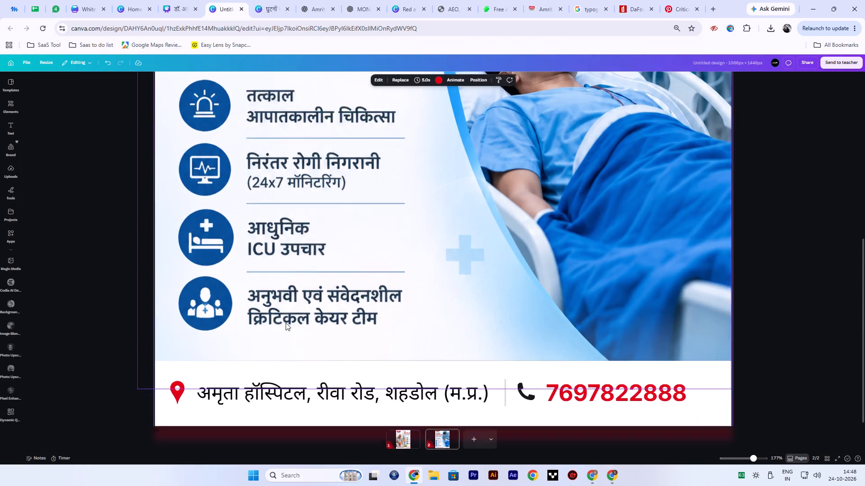
{"action": "scroll", "coordinate": [286, 323], "scroll_direction": "up", "scroll_amount": 2, "text": "ctrl"}
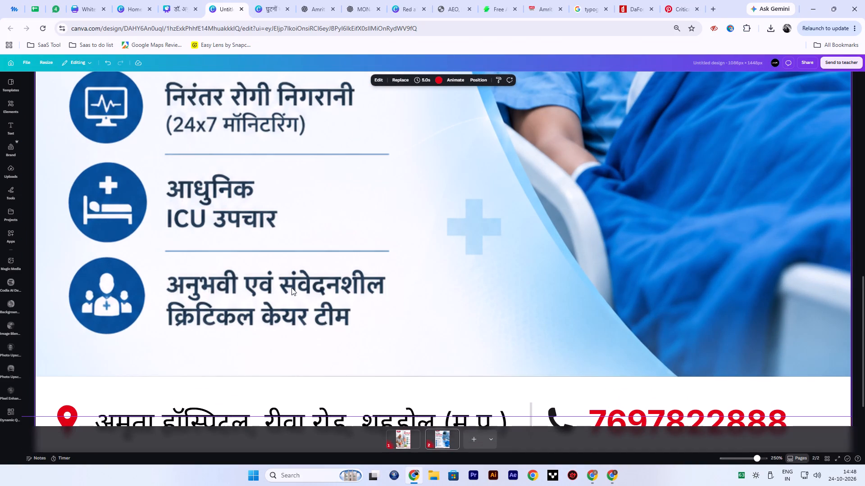
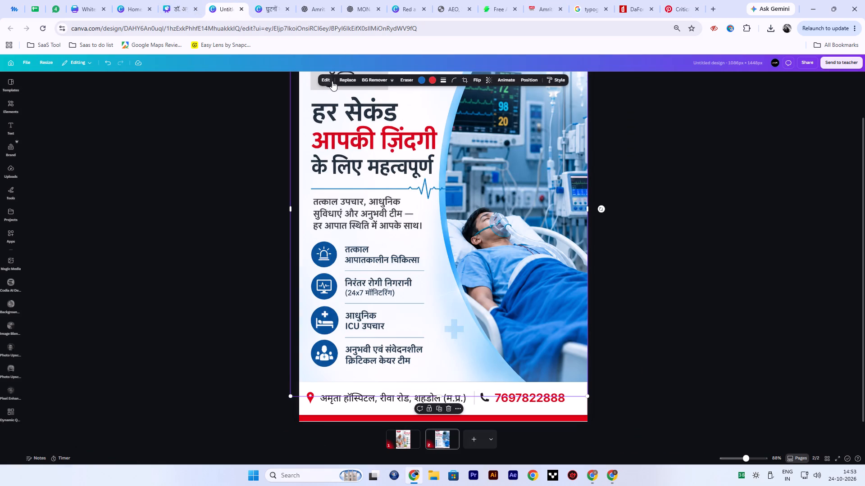
{"action": "left_click", "coordinate": [402, 81]}
{"action": "left_click", "coordinate": [403, 94]}
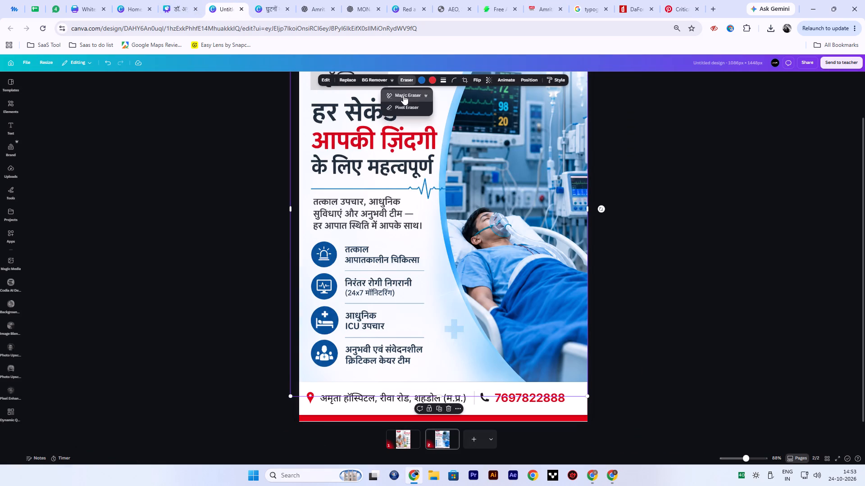
{"action": "scroll", "coordinate": [404, 271], "scroll_direction": "up", "scroll_amount": 4, "text": "ctrl"}
{"action": "scroll", "coordinate": [397, 270], "scroll_direction": "down", "scroll_amount": 4}
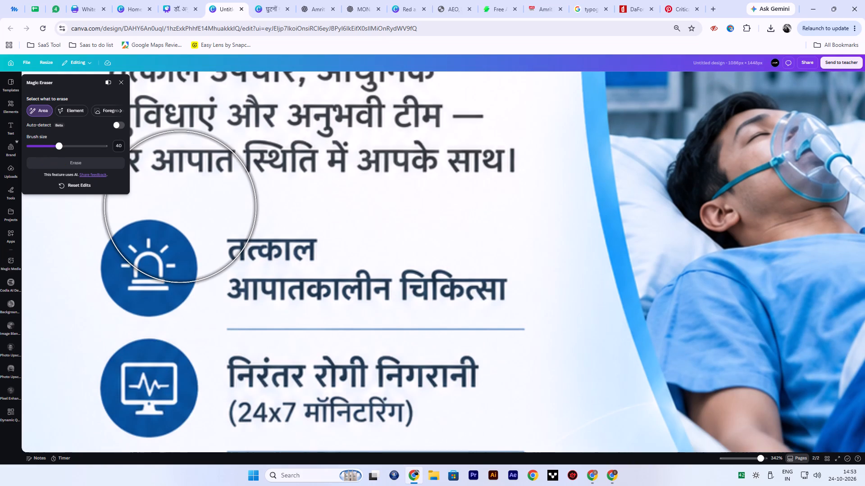
{"action": "left_click", "coordinate": [39, 147]}
{"action": "left_click", "coordinate": [36, 147]}
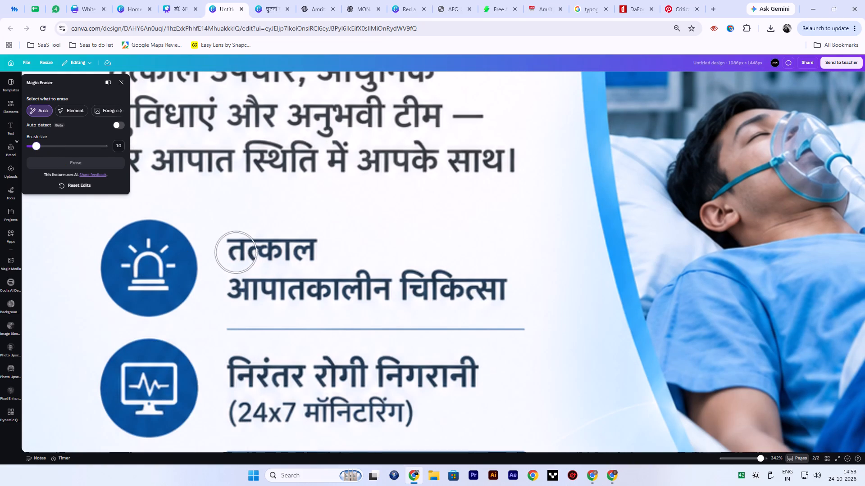
{"action": "left_click_drag", "start_coordinate": [236, 252], "coordinate": [304, 255]}
{"action": "left_click", "coordinate": [308, 253]}
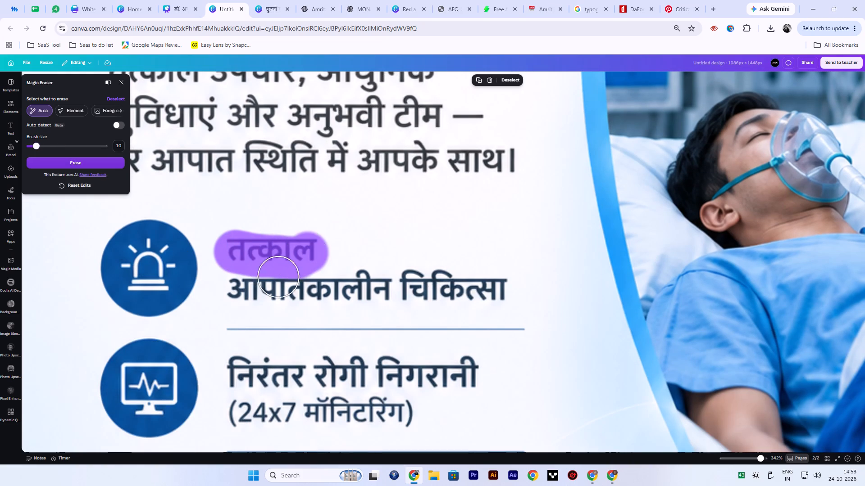
{"action": "left_click_drag", "start_coordinate": [245, 287], "coordinate": [376, 288]}
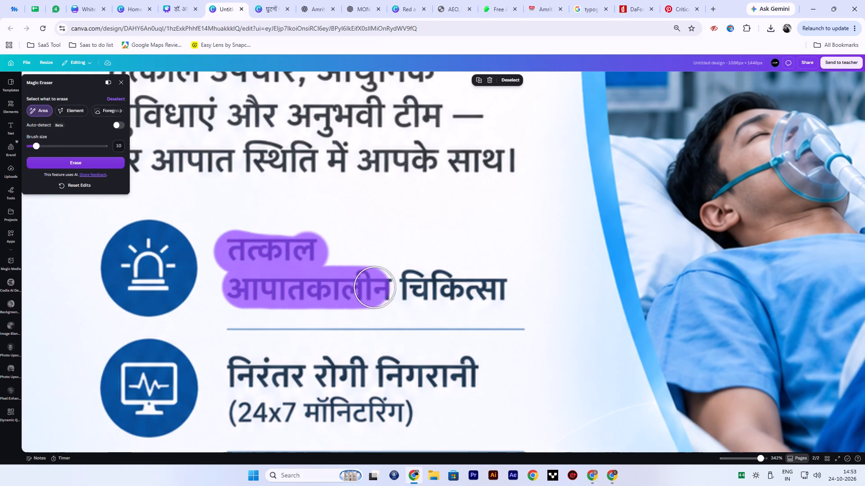
{"action": "left_click_drag", "start_coordinate": [376, 288], "coordinate": [493, 288]}
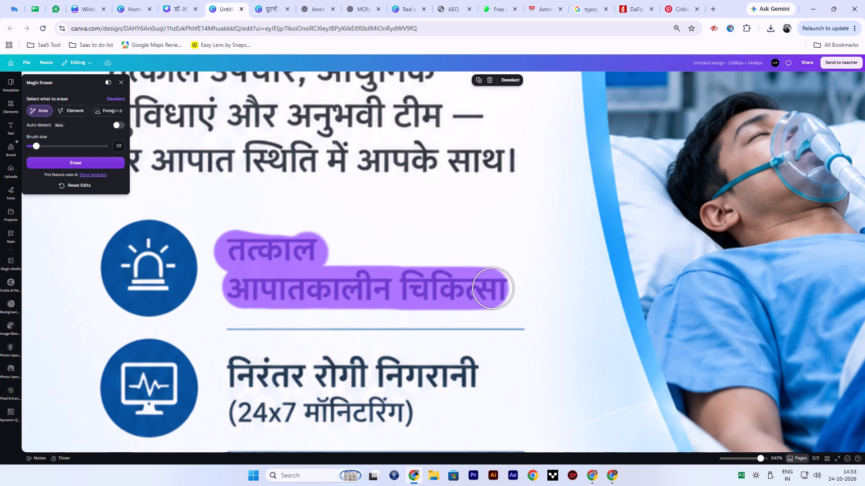
{"action": "left_click", "coordinate": [493, 288]}
Mark the monitoring, "आधुनिक ICU उपचार" and critical care team texts as well, and erase all four marked feature texts.
{"action": "scroll", "coordinate": [434, 382], "scroll_direction": "down", "scroll_amount": 2}
{"action": "left_click_drag", "start_coordinate": [412, 351], "coordinate": [363, 355]}
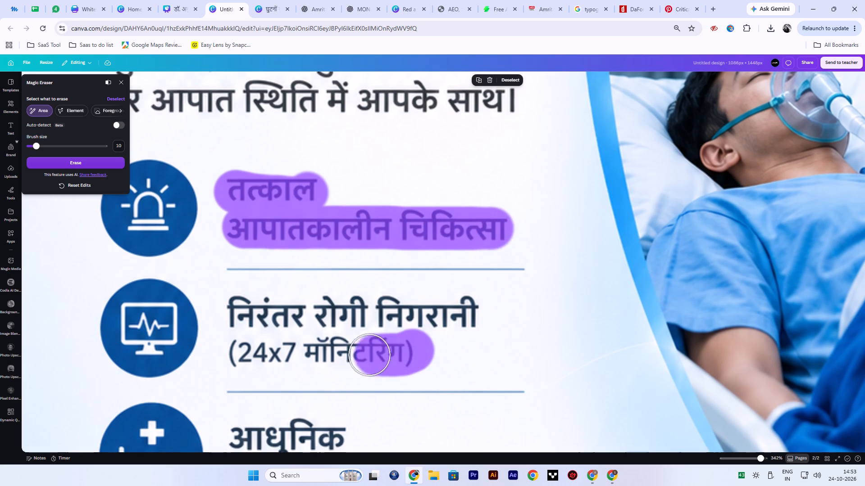
{"action": "left_click_drag", "start_coordinate": [363, 355], "coordinate": [281, 315]}
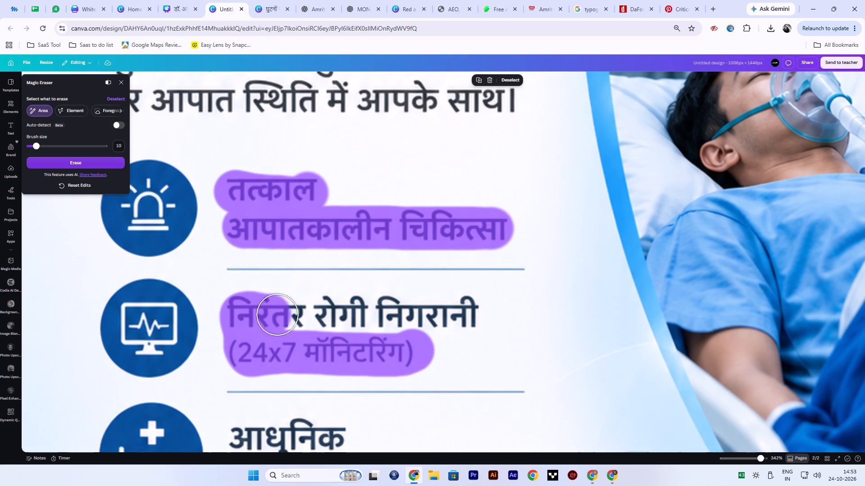
{"action": "left_click_drag", "start_coordinate": [281, 315], "coordinate": [464, 315]}
{"action": "scroll", "coordinate": [450, 325], "scroll_direction": "down", "scroll_amount": 5}
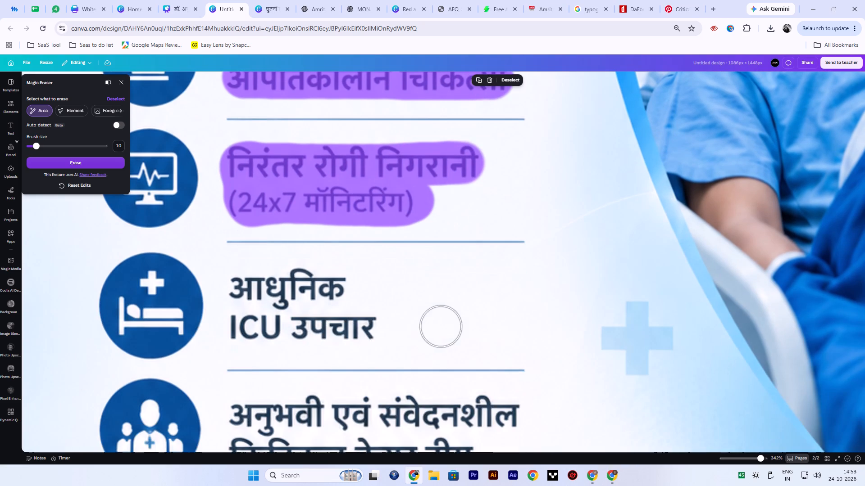
{"action": "left_click_drag", "start_coordinate": [239, 292], "coordinate": [275, 329]}
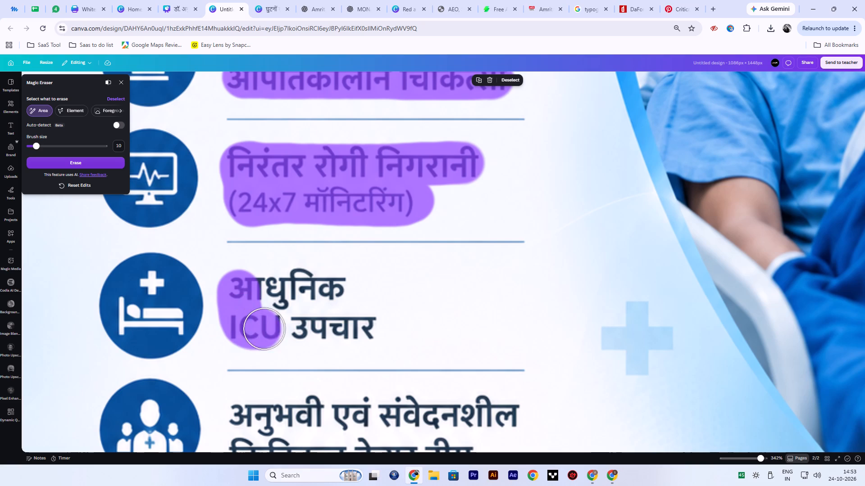
{"action": "left_click_drag", "start_coordinate": [275, 329], "coordinate": [299, 286]}
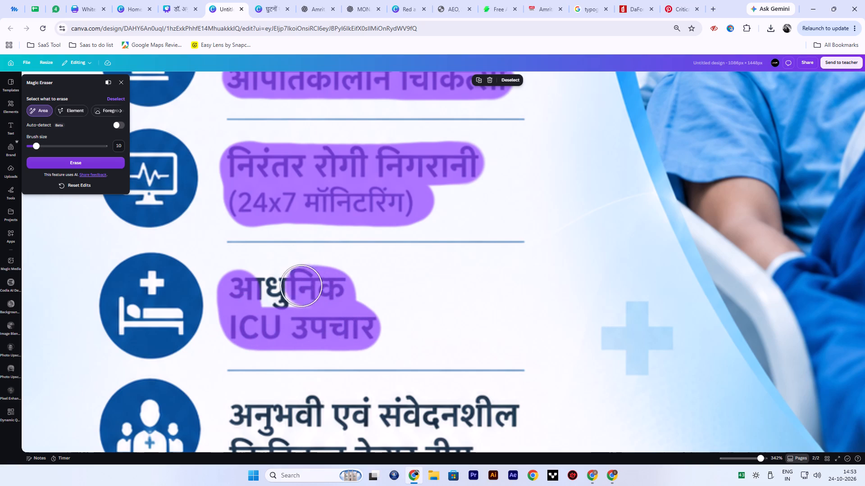
{"action": "left_click_drag", "start_coordinate": [299, 286], "coordinate": [284, 301]}
{"action": "scroll", "coordinate": [288, 306], "scroll_direction": "down", "scroll_amount": 4}
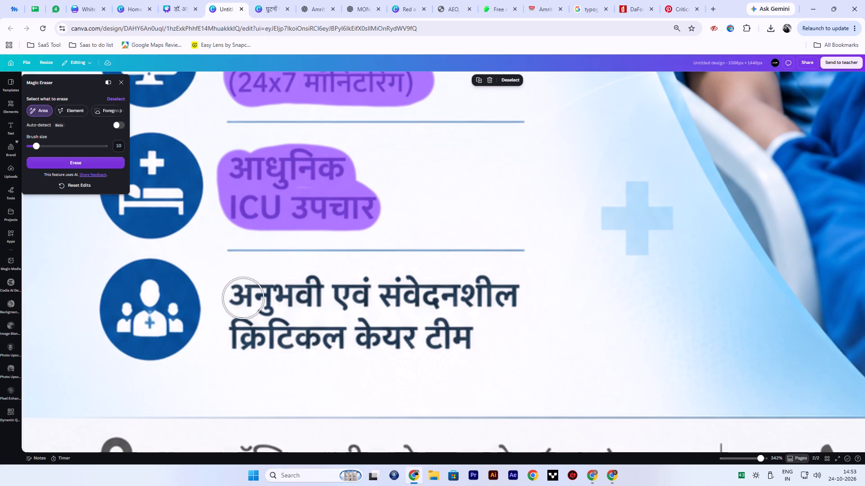
{"action": "left_click_drag", "start_coordinate": [243, 298], "coordinate": [478, 319]}
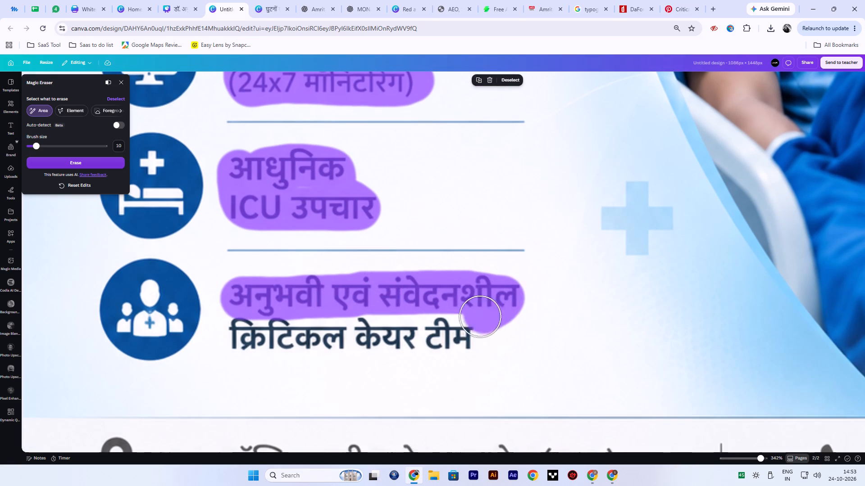
{"action": "left_click_drag", "start_coordinate": [478, 319], "coordinate": [258, 341]}
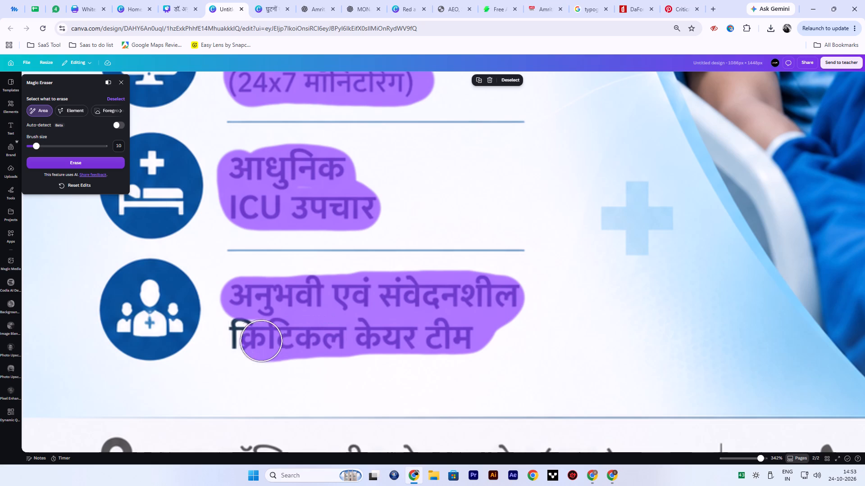
{"action": "left_click_drag", "start_coordinate": [258, 341], "coordinate": [244, 336]}
{"action": "scroll", "coordinate": [386, 322], "scroll_direction": "down", "scroll_amount": 5}
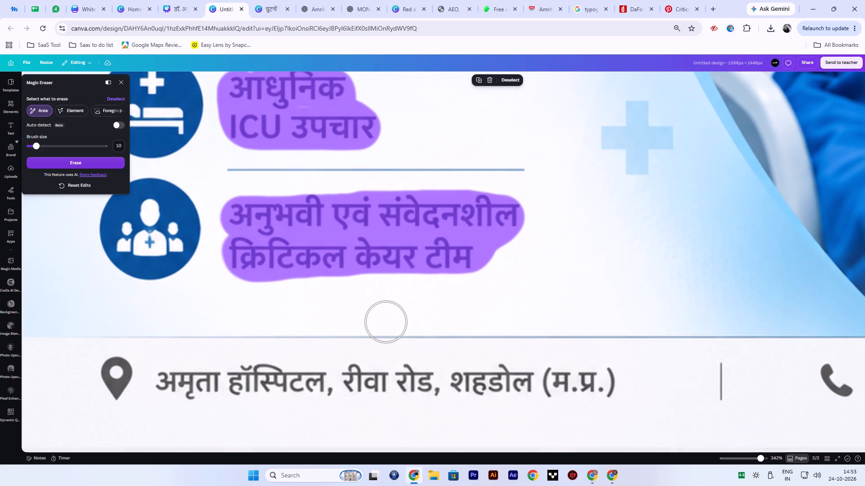
{"action": "left_click", "coordinate": [314, 211]}
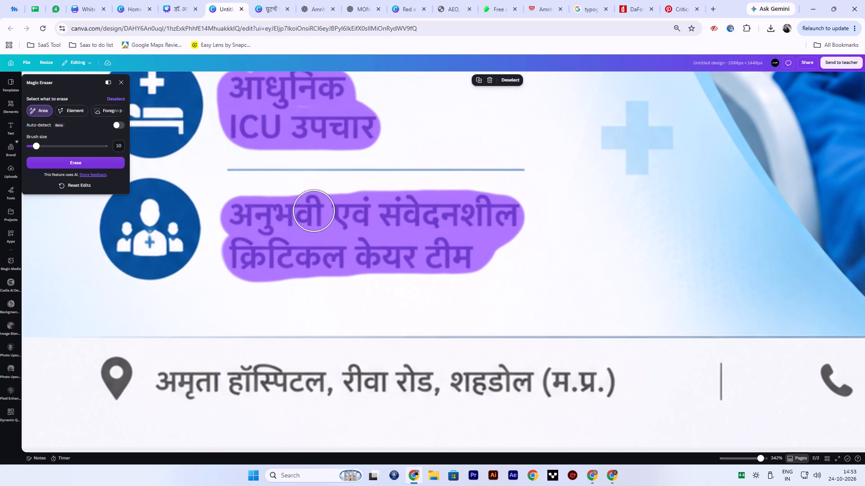
{"action": "left_click", "coordinate": [75, 163]}
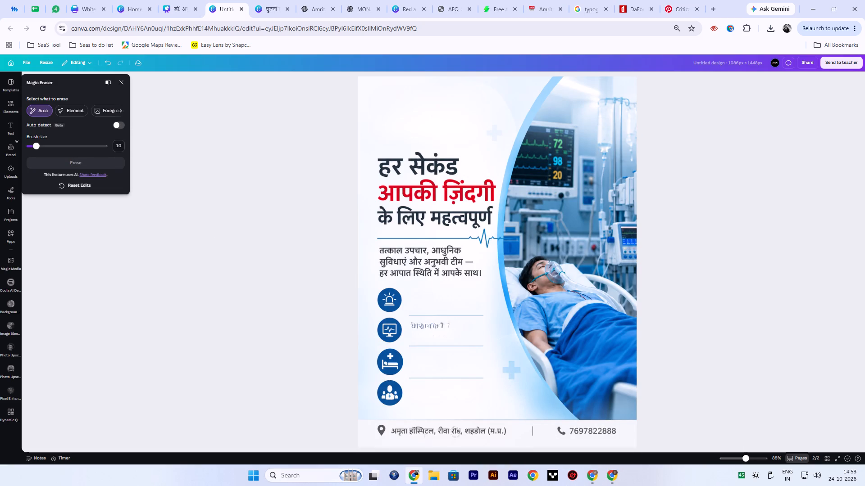
Mark and erase the leftover text traces beside the heart-monitor icon with Magic Eraser.
{"action": "left_click_drag", "start_coordinate": [413, 327], "coordinate": [435, 326]}
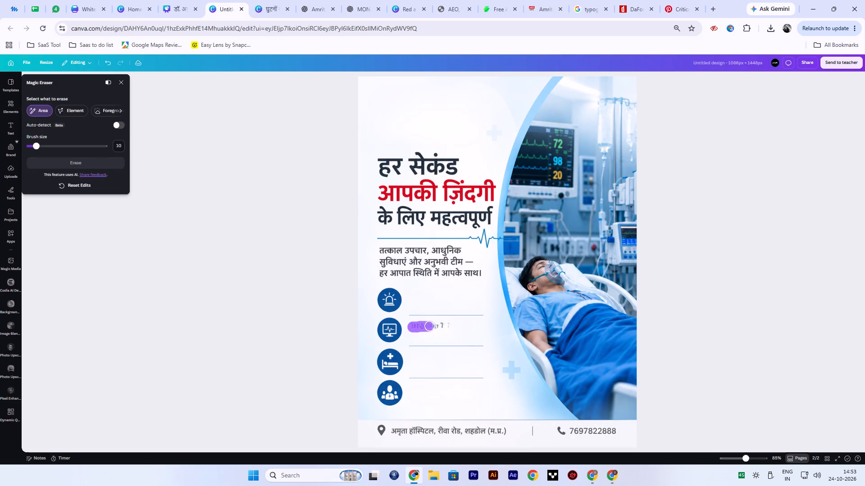
{"action": "left_click_drag", "start_coordinate": [435, 326], "coordinate": [421, 335]}
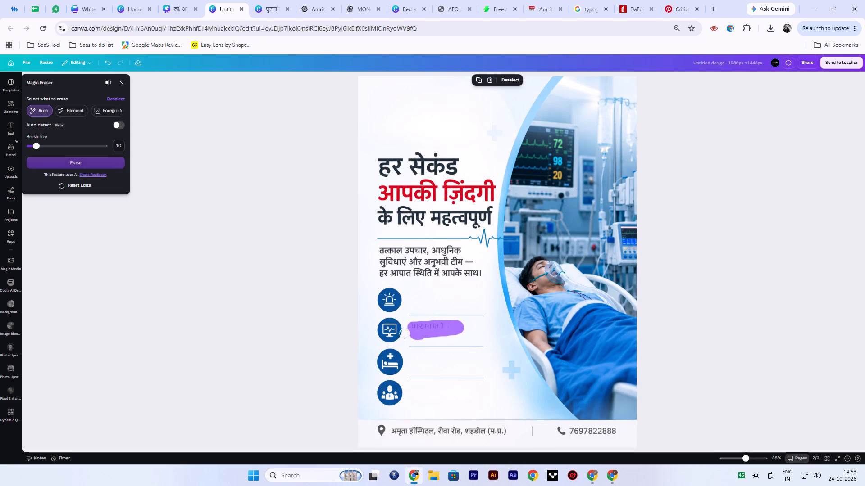
{"action": "left_click", "coordinate": [118, 163]}
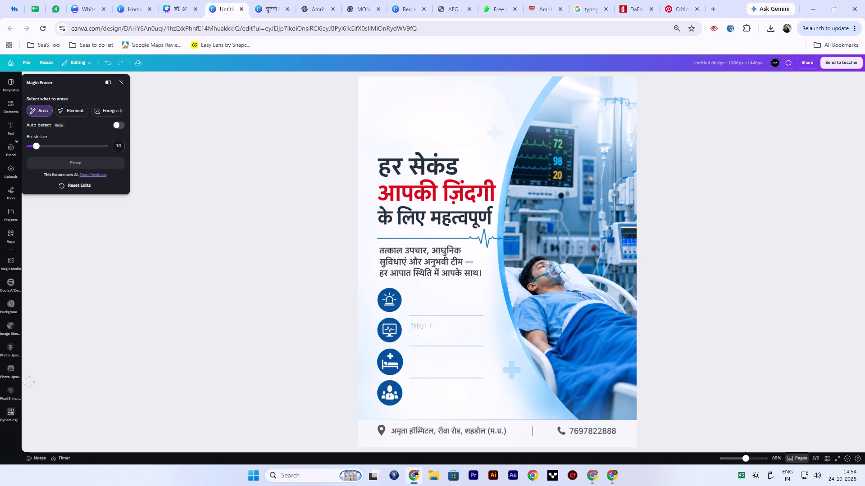
{"action": "scroll", "coordinate": [428, 343], "scroll_direction": "up", "scroll_amount": 4, "text": "ctrl"}
{"action": "left_click", "coordinate": [73, 144]}
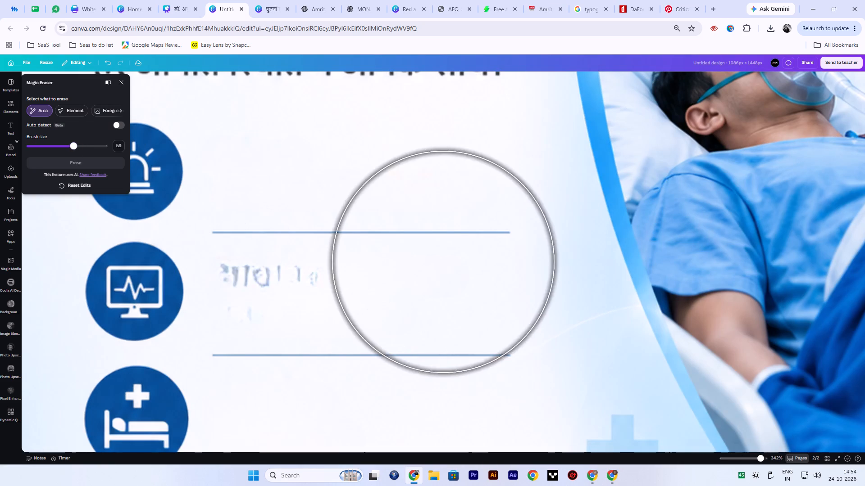
{"action": "left_click", "coordinate": [44, 145]}
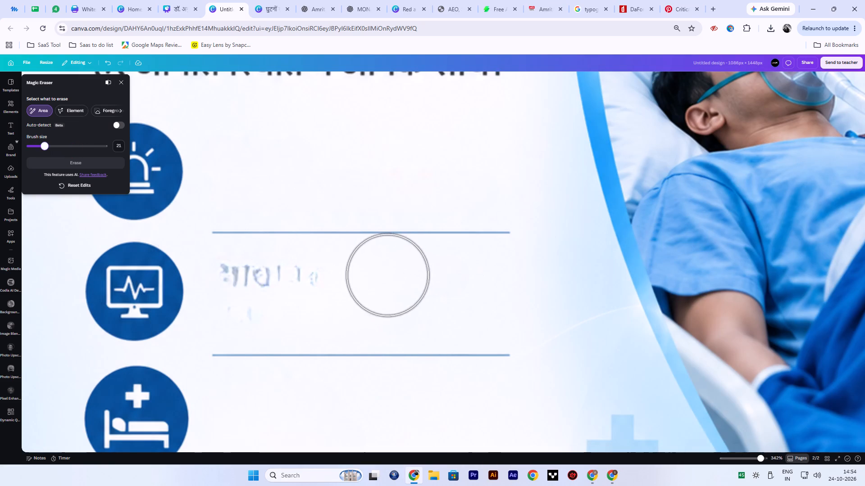
{"action": "left_click_drag", "start_coordinate": [389, 293], "coordinate": [383, 293]}
{"action": "left_click", "coordinate": [345, 292]}
{"action": "left_click", "coordinate": [328, 290]}
{"action": "left_click", "coordinate": [305, 288]}
{"action": "left_click", "coordinate": [295, 288]}
{"action": "left_click", "coordinate": [289, 288]}
{"action": "left_click", "coordinate": [264, 287]}
{"action": "left_click", "coordinate": [262, 287]}
{"action": "left_click", "coordinate": [250, 288]}
{"action": "left_click", "coordinate": [243, 291]}
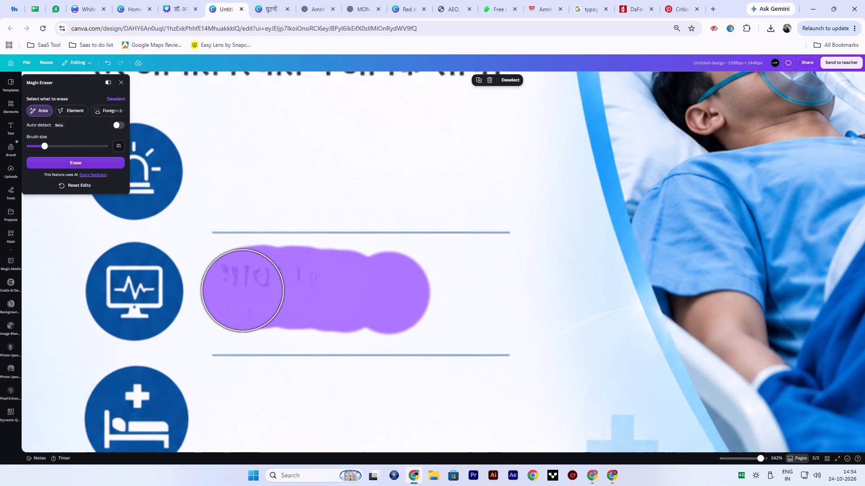
{"action": "left_click", "coordinate": [243, 300]}
{"action": "left_click", "coordinate": [106, 157]}
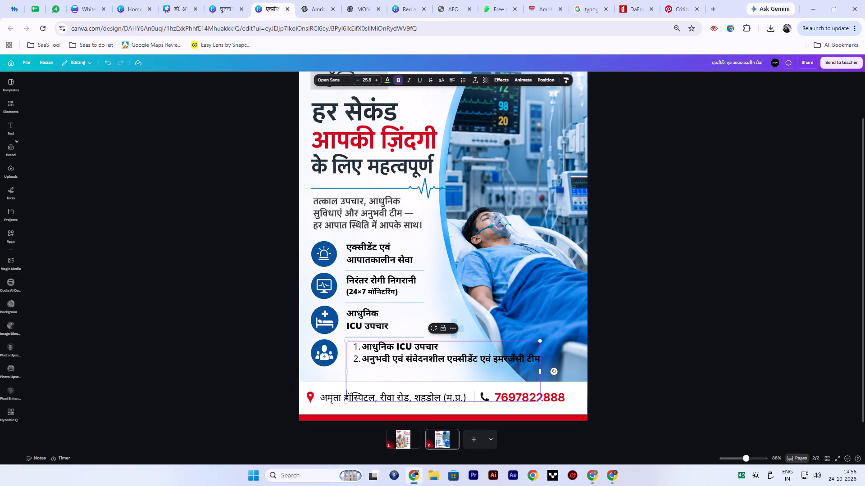
Delete the ICU entry, list numbering and blank lines from the pasted text, keeping "अनुभवी एवं संवेदनशील एक्सीडेंट एवं इमरजेंसी टीम".
{"action": "left_click", "coordinate": [364, 346]}
{"action": "left_click_drag", "start_coordinate": [452, 347], "coordinate": [347, 347]}
{"action": "key", "text": "BackSpace"}
{"action": "key", "text": "BackSpace"}
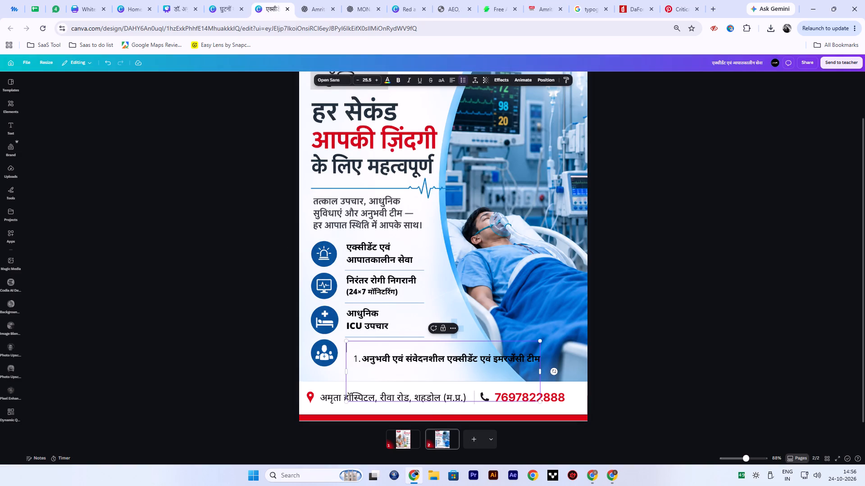
{"action": "left_click", "coordinate": [364, 357]}
{"action": "key", "text": "BackSpace"}
{"action": "key", "text": "BackSpace"}
{"action": "left_click", "coordinate": [375, 364]}
{"action": "key", "text": "Down"}
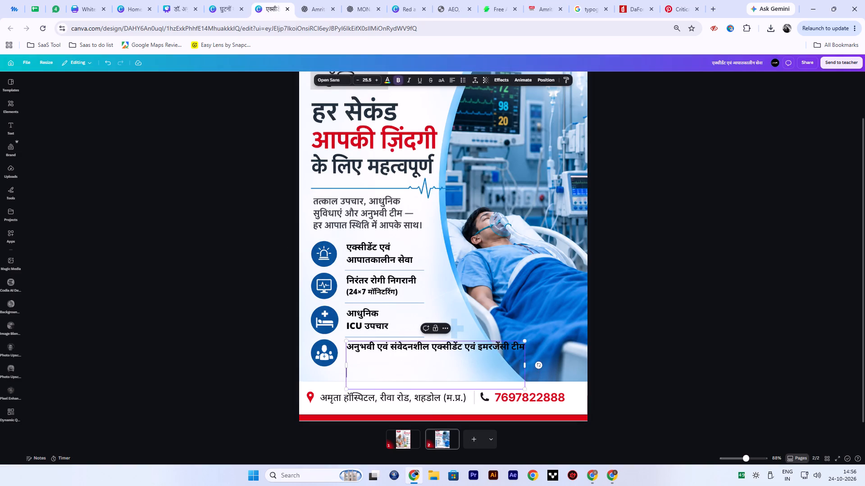
{"action": "key", "text": "Down"}
{"action": "key", "text": "BackSpace"}
{"action": "key", "text": "BackSpace"}
{"action": "key", "text": "BackSpace"}
Break the team text into two lines, "अनुभवी एवं संवेदनशील" and "एक्सीडेंट एवं इमरजेंसी टीम".
{"action": "left_click", "coordinate": [432, 345]}
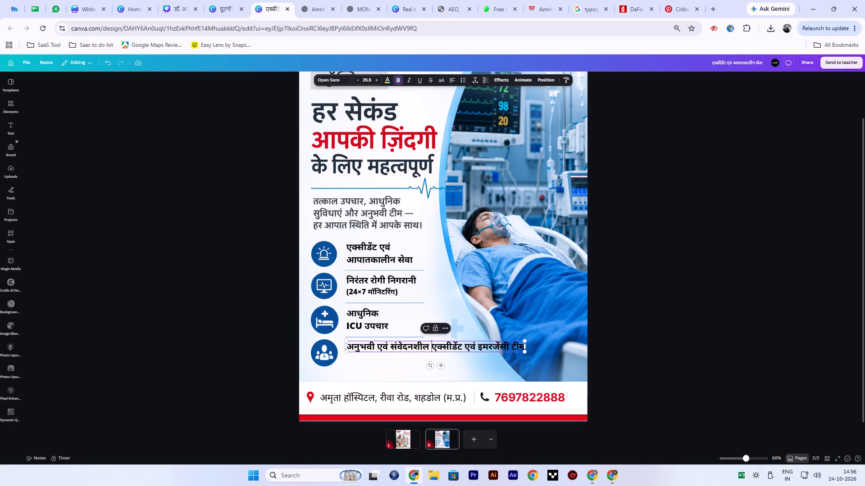
{"action": "key", "text": "Return"}
{"action": "left_click", "coordinate": [486, 352]}
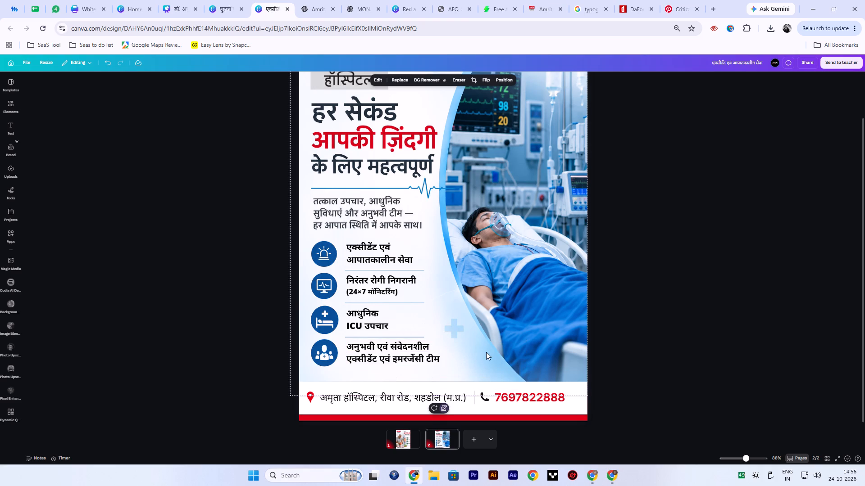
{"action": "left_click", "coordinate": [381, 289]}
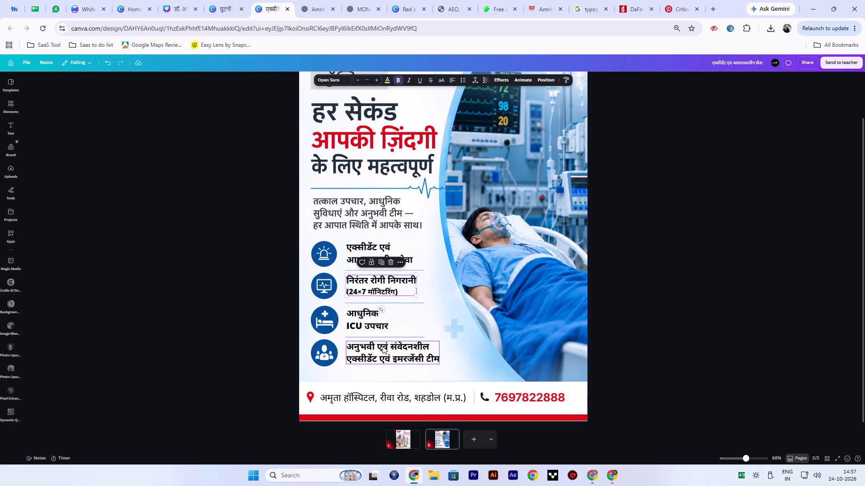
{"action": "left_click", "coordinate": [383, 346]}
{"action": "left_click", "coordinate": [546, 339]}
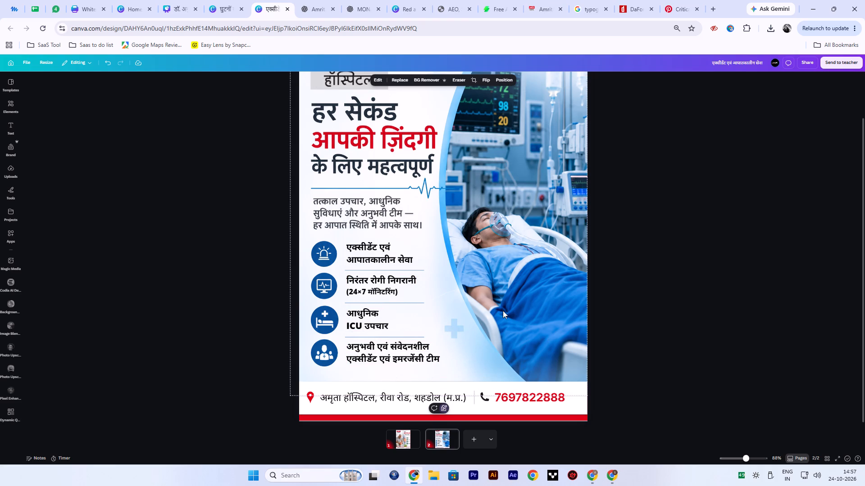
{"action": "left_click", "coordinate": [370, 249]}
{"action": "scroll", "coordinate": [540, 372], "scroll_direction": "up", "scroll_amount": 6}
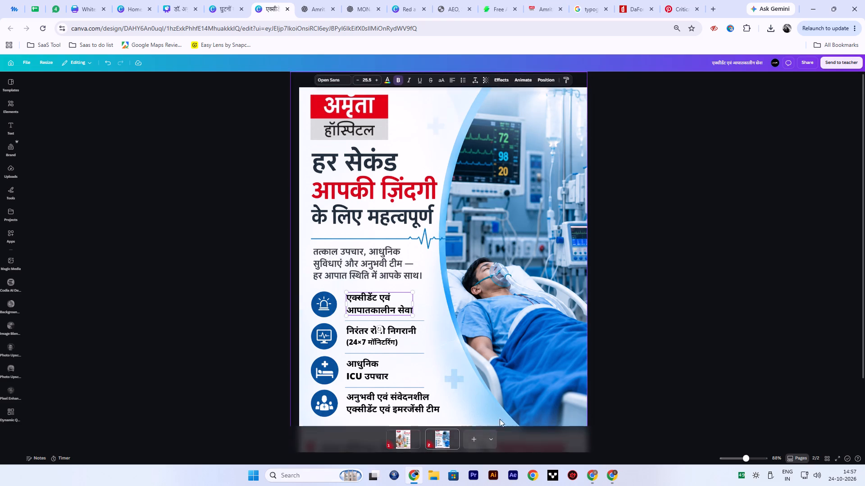
Add a new page after page 2 and return to the page 2 poster.
{"action": "left_click", "coordinate": [472, 440]}
{"action": "left_click", "coordinate": [423, 436]}
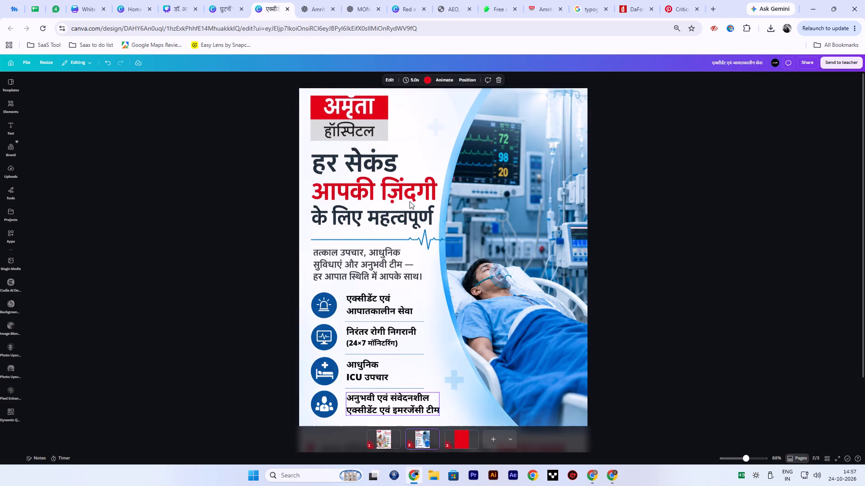
Recolour the feature text "एक्सीडेंट एवं आपातकालीन सेवा" beside the siren icon with a custom dark muted blue.
{"action": "scroll", "coordinate": [388, 375], "scroll_direction": "down", "scroll_amount": 4}
{"action": "left_click", "coordinate": [375, 249]}
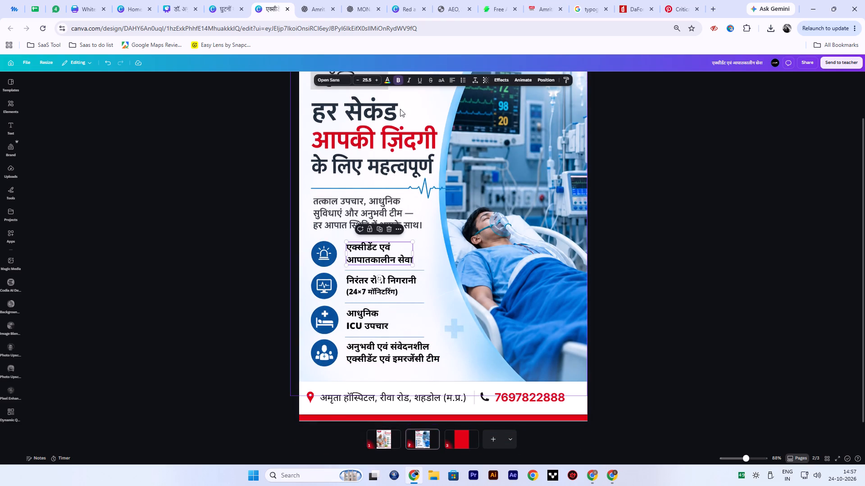
{"action": "left_click", "coordinate": [387, 78]}
{"action": "left_click", "coordinate": [62, 128]}
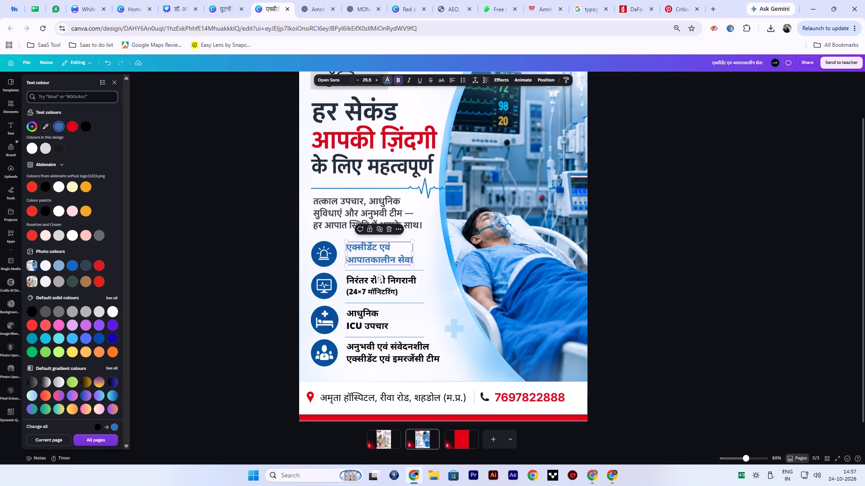
{"action": "left_click", "coordinate": [34, 125]}
{"action": "left_click_drag", "start_coordinate": [95, 162], "coordinate": [89, 162]}
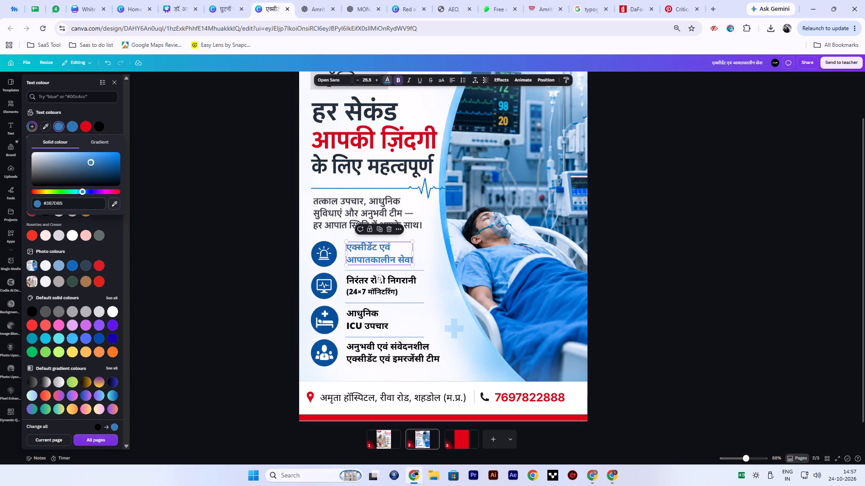
{"action": "left_click_drag", "start_coordinate": [89, 162], "coordinate": [91, 168]}
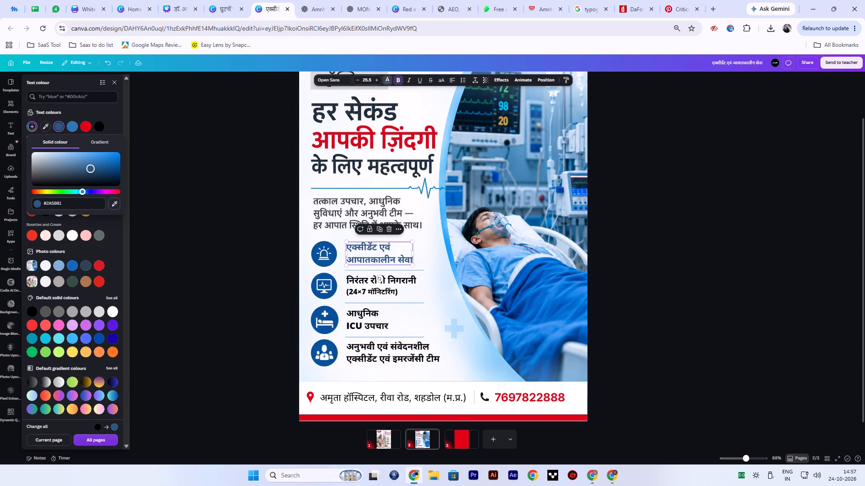
{"action": "left_click_drag", "start_coordinate": [91, 168], "coordinate": [84, 171]}
{"action": "left_click_drag", "start_coordinate": [84, 171], "coordinate": [97, 173]}
{"action": "left_click_drag", "start_coordinate": [97, 173], "coordinate": [88, 173]}
{"action": "left_click", "coordinate": [182, 348]}
{"action": "left_click", "coordinate": [195, 345]}
Apply the same dark blue to the monitoring, ICU and team feature texts together.
{"action": "left_click", "coordinate": [387, 286]}
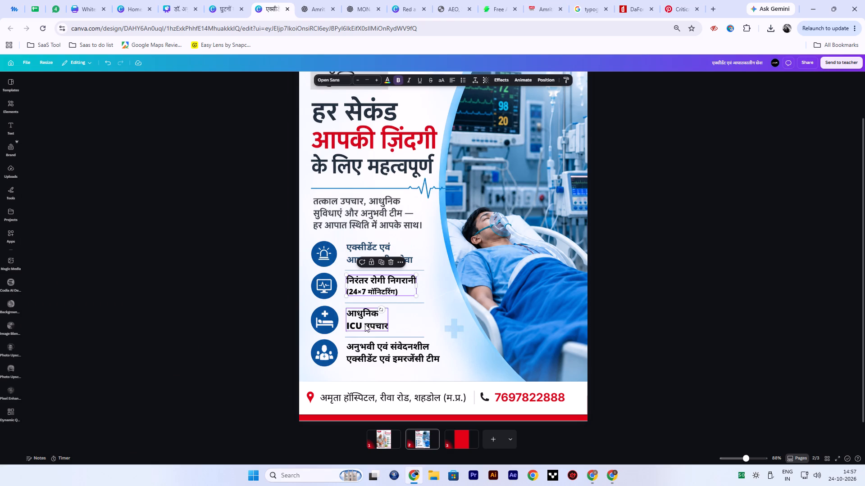
{"action": "left_click", "coordinate": [362, 325], "text": "shift"}
{"action": "left_click", "coordinate": [367, 349], "text": "shift"}
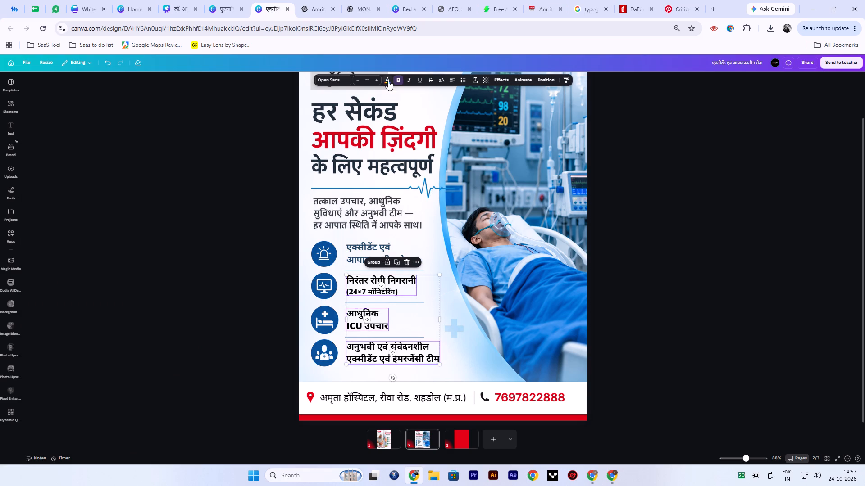
{"action": "left_click", "coordinate": [388, 81]}
{"action": "left_click", "coordinate": [75, 127]}
{"action": "double_click", "coordinate": [177, 174]}
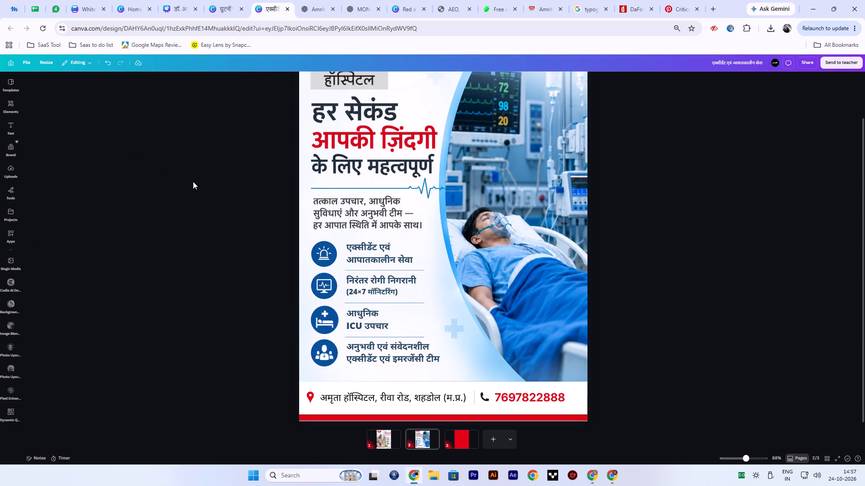
Preview the page 2 emergency poster full screen and compare it with the knee-pain poster on page 1.
{"action": "scroll", "coordinate": [721, 299], "scroll_direction": "down", "scroll_amount": 2, "text": "ctrl"}
{"action": "scroll", "coordinate": [721, 299], "scroll_direction": "up", "scroll_amount": 1, "text": "ctrl"}
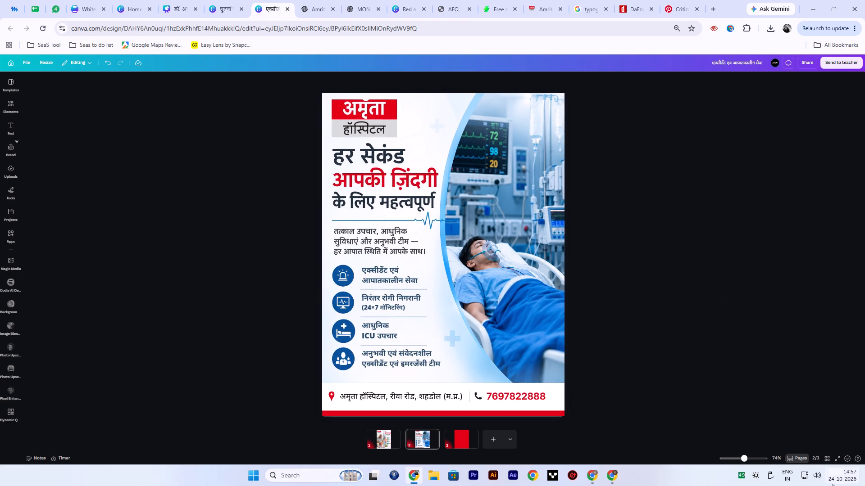
{"action": "left_click", "coordinate": [838, 459]}
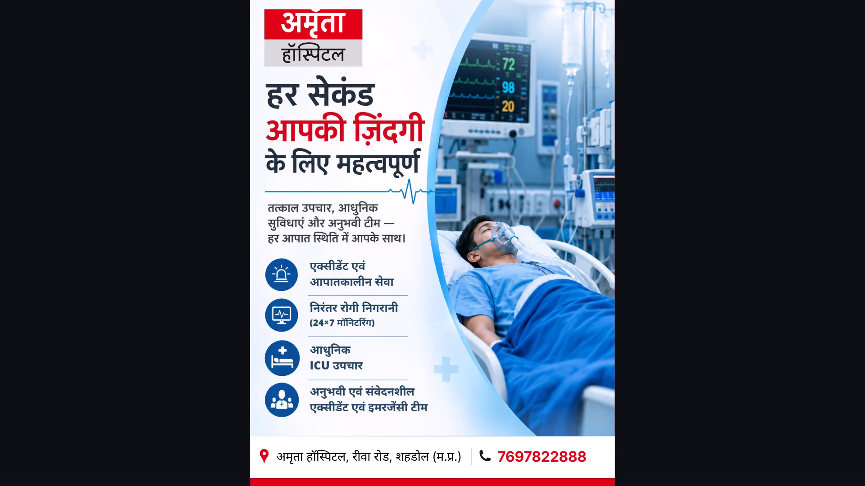
{"action": "key", "text": "Escape"}
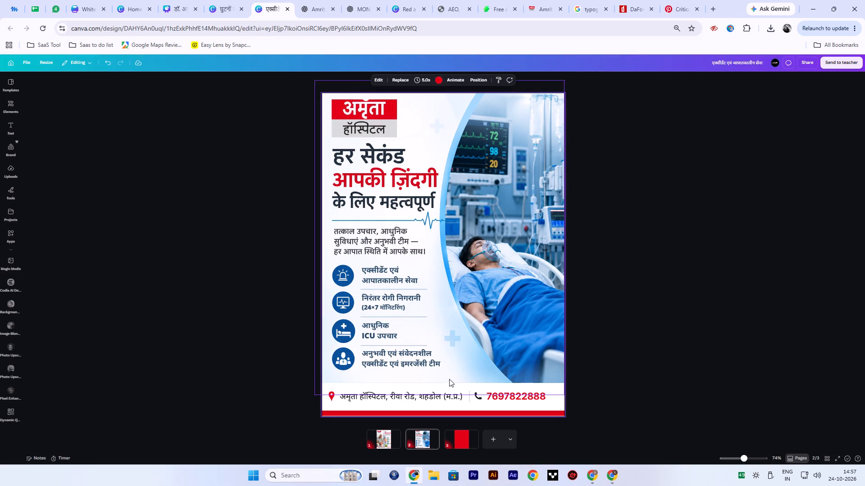
{"action": "left_click", "coordinate": [384, 437]}
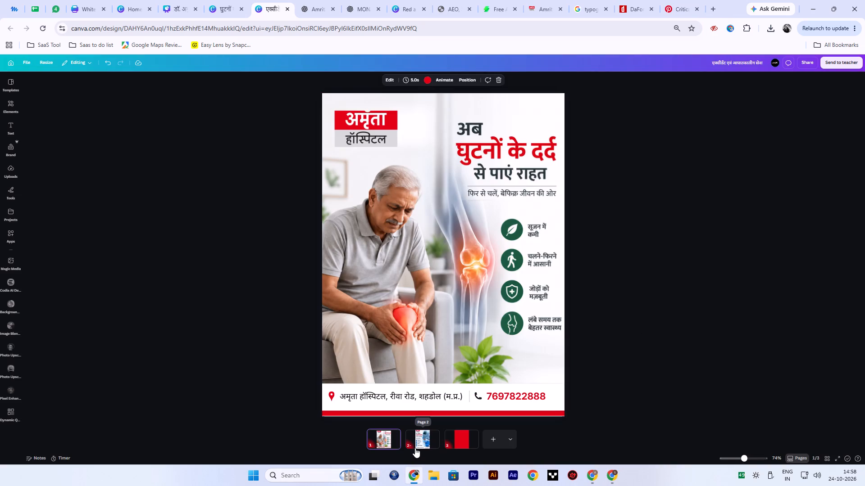
{"action": "left_click", "coordinate": [414, 448]}
{"action": "left_click", "coordinate": [443, 441]}
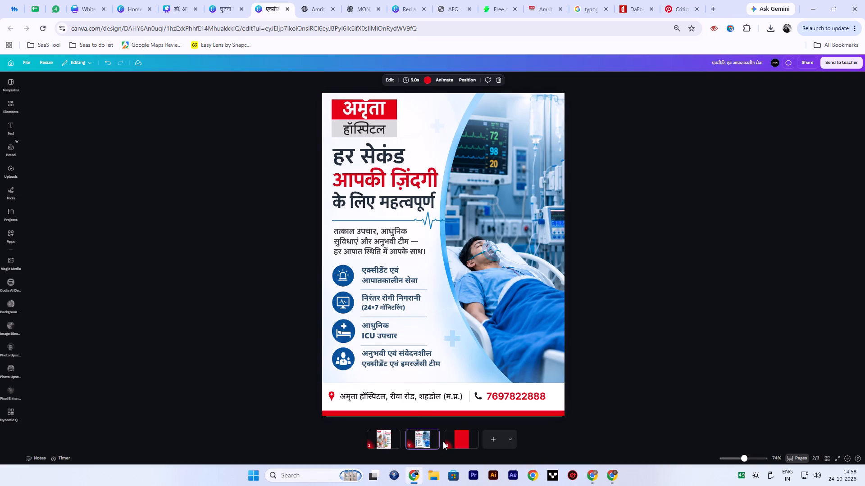
{"action": "left_click", "coordinate": [459, 443]}
{"action": "left_click", "coordinate": [386, 441]}
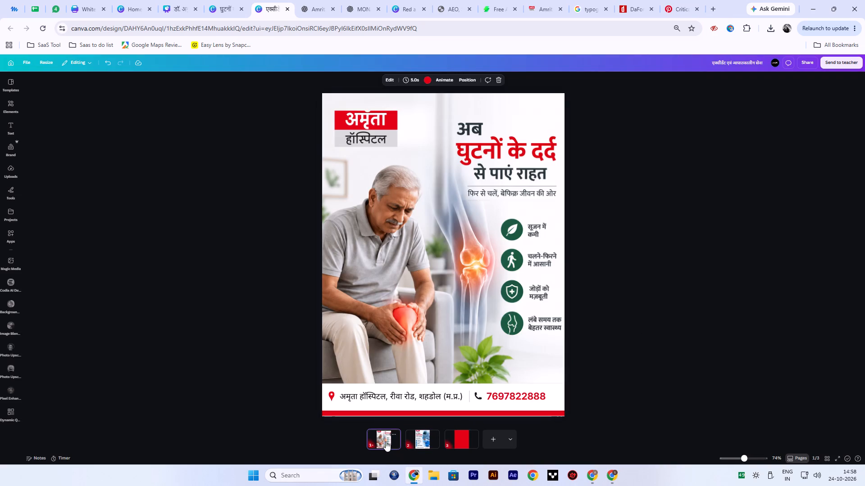
{"action": "left_click", "coordinate": [414, 438]}
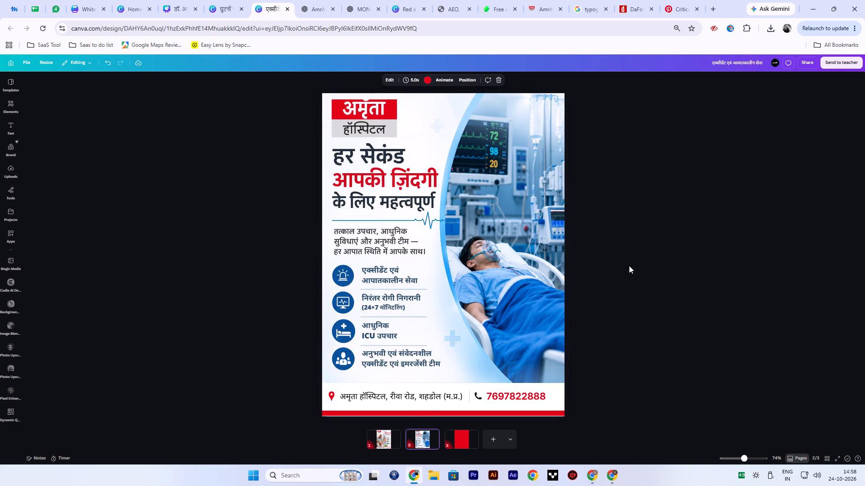
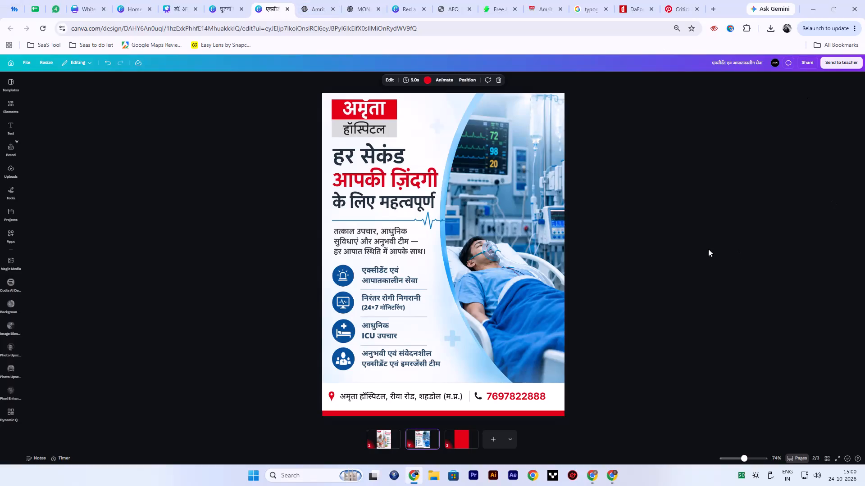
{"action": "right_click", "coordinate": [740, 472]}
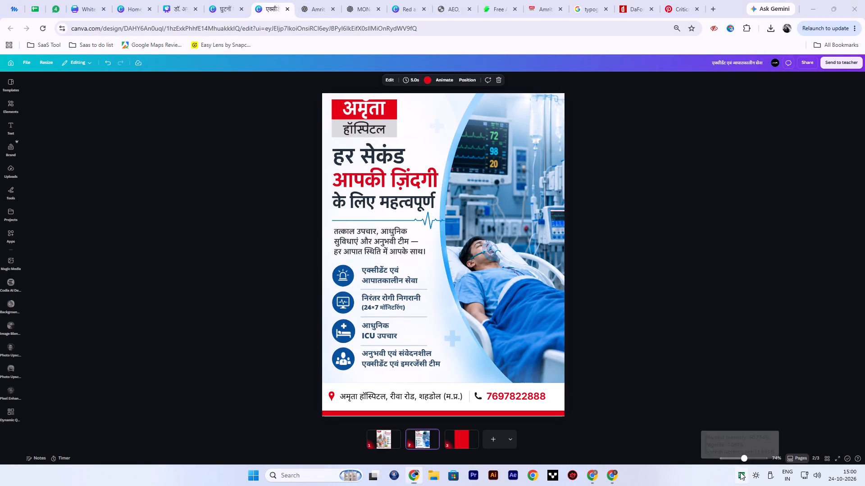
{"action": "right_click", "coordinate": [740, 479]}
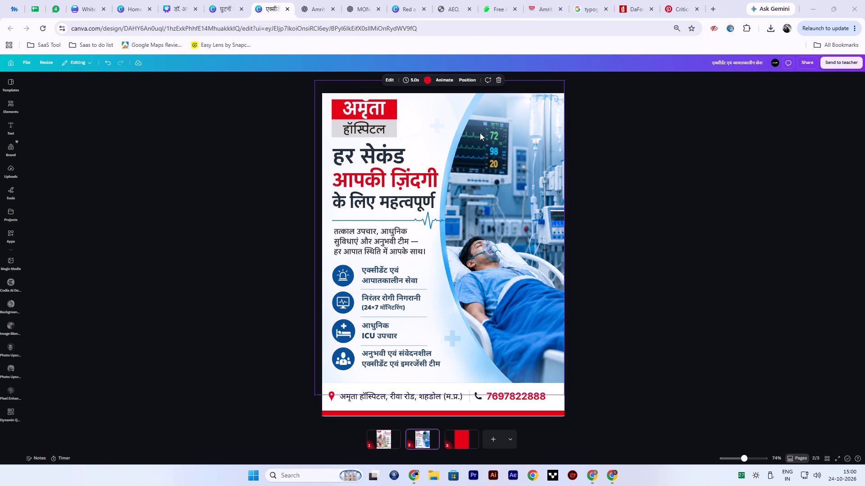
Change the emergency poster's page background, showing as the strip below the contact bar, to the design's light grey.
{"action": "left_click", "coordinate": [583, 167]}
{"action": "left_click", "coordinate": [377, 416]}
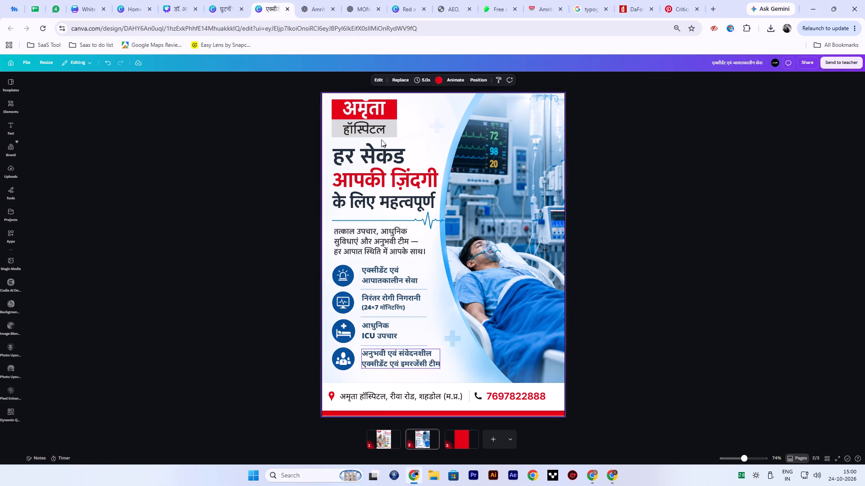
{"action": "left_click", "coordinate": [438, 78]}
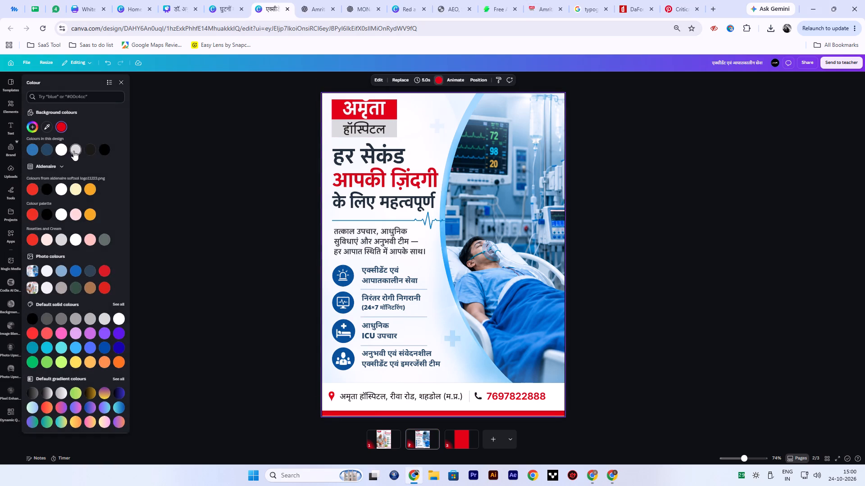
{"action": "left_click", "coordinate": [73, 151]}
{"action": "double_click", "coordinate": [764, 230]}
{"action": "double_click", "coordinate": [729, 234]}
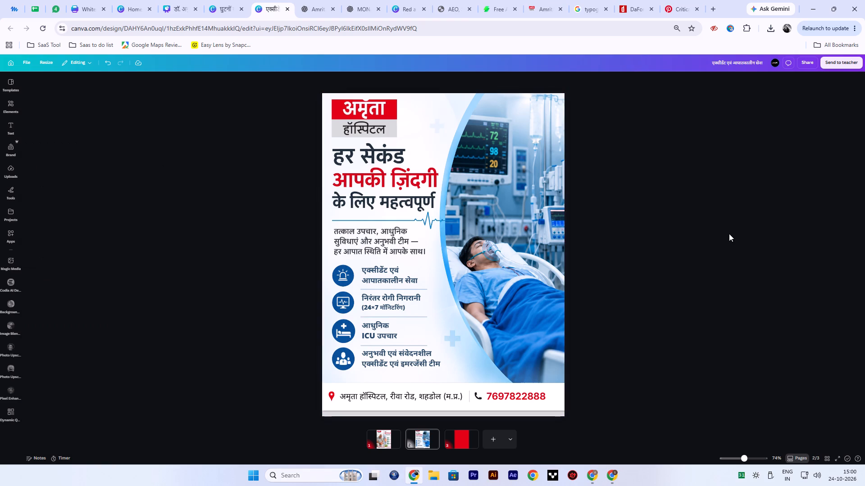
Adjust the white contact bar's drop shadow to direction -180, offset 4 and blur 23, and raise its transparency setting.
{"action": "left_click", "coordinate": [486, 385]}
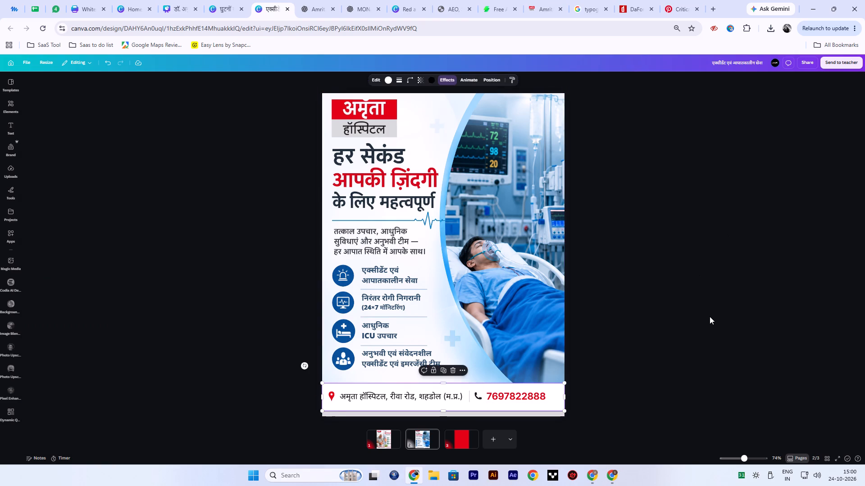
{"action": "left_click", "coordinate": [447, 81]}
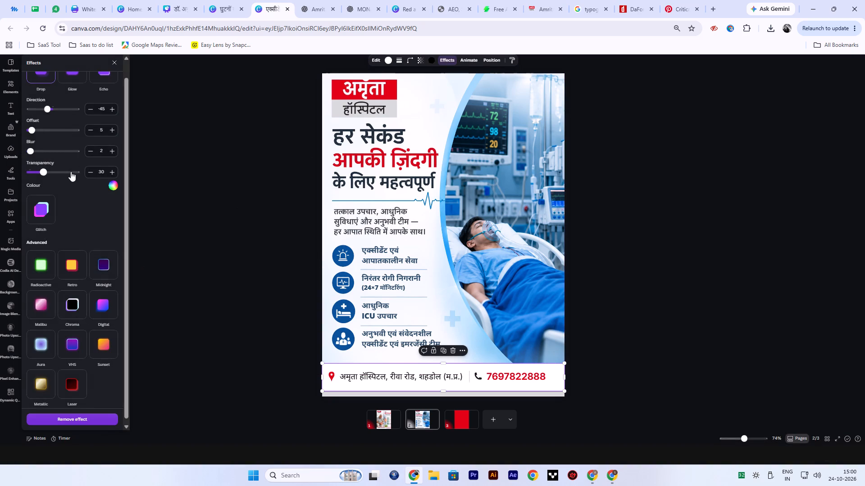
{"action": "scroll", "coordinate": [59, 151], "scroll_direction": "up", "scroll_amount": 1}
{"action": "left_click_drag", "start_coordinate": [47, 126], "coordinate": [96, 129]}
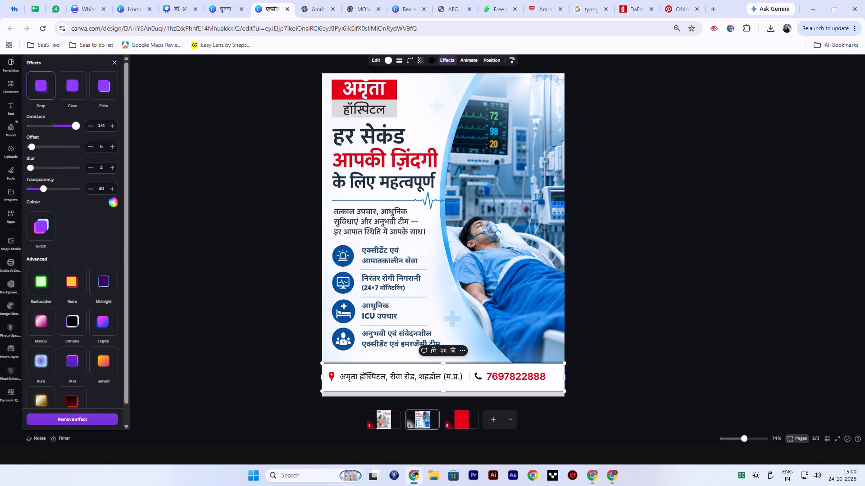
{"action": "left_click_drag", "start_coordinate": [96, 129], "coordinate": [22, 129]}
{"action": "left_click", "coordinate": [30, 147]}
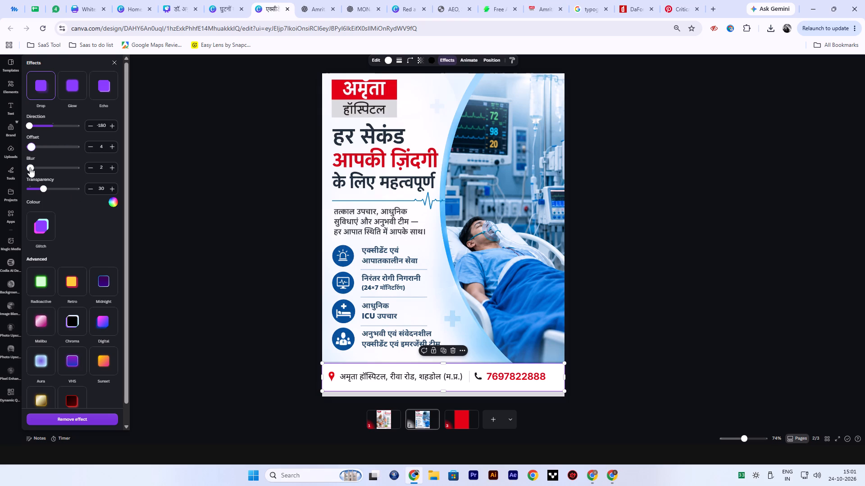
{"action": "left_click_drag", "start_coordinate": [30, 167], "coordinate": [40, 169]}
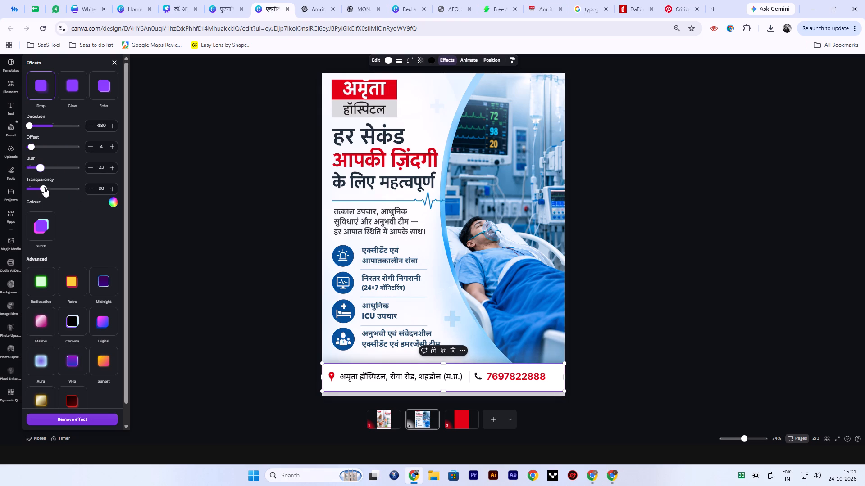
{"action": "left_click_drag", "start_coordinate": [42, 189], "coordinate": [58, 189]}
{"action": "double_click", "coordinate": [241, 196]}
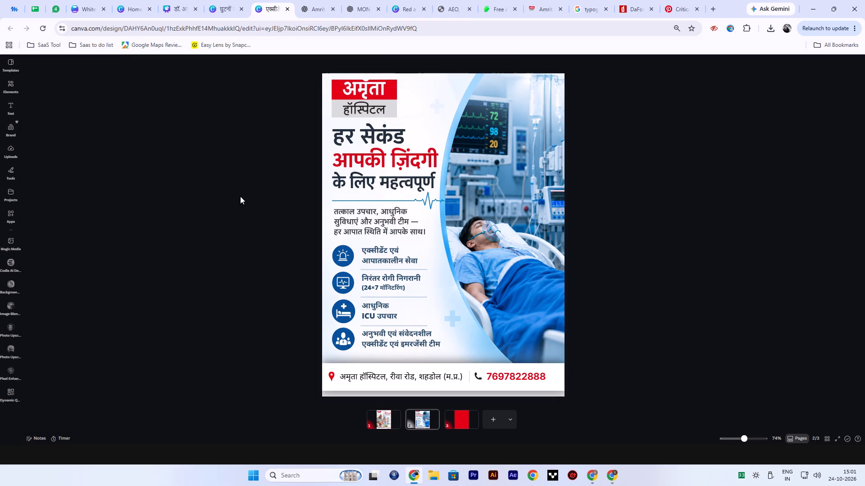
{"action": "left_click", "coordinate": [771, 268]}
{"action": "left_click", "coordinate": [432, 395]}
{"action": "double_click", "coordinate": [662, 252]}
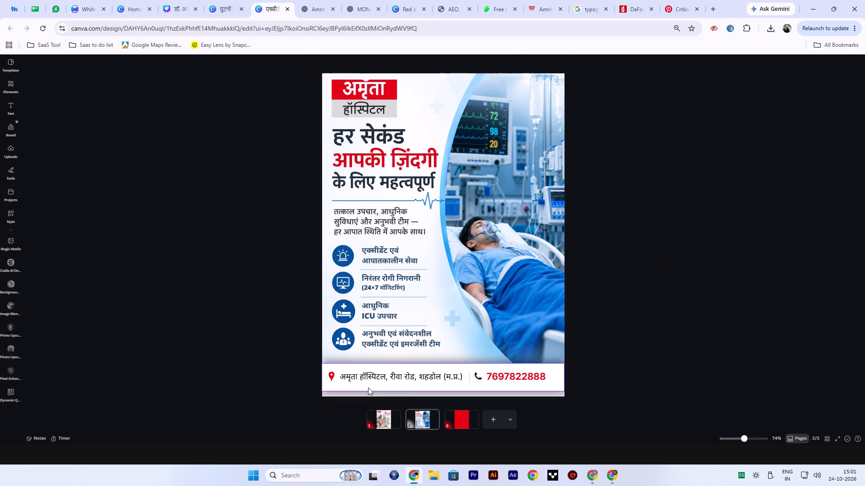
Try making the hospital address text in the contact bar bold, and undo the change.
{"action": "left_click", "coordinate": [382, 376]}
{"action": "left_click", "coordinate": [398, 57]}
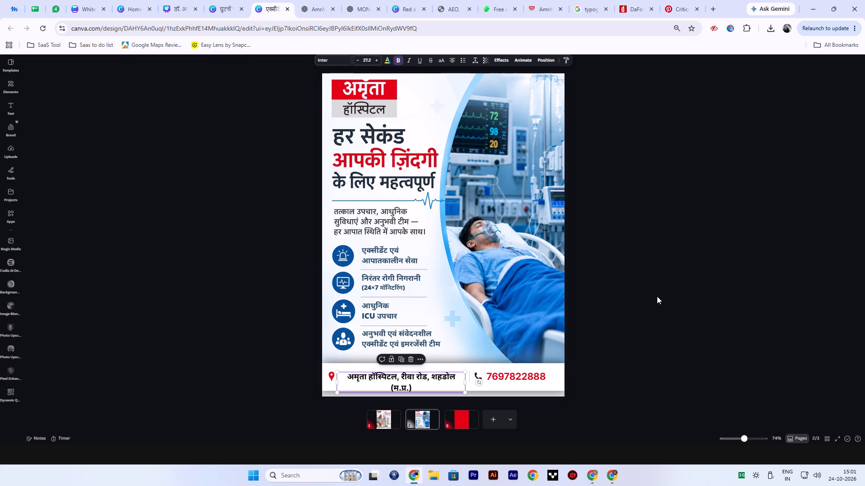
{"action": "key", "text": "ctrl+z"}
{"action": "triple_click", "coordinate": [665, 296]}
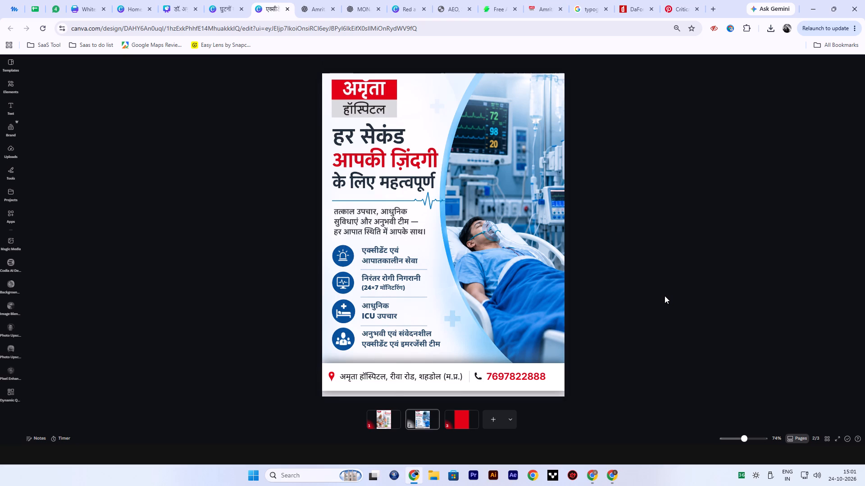
Present the emergency poster full screen to check the overall design.
{"action": "scroll", "coordinate": [604, 390], "scroll_direction": "up", "scroll_amount": 6}
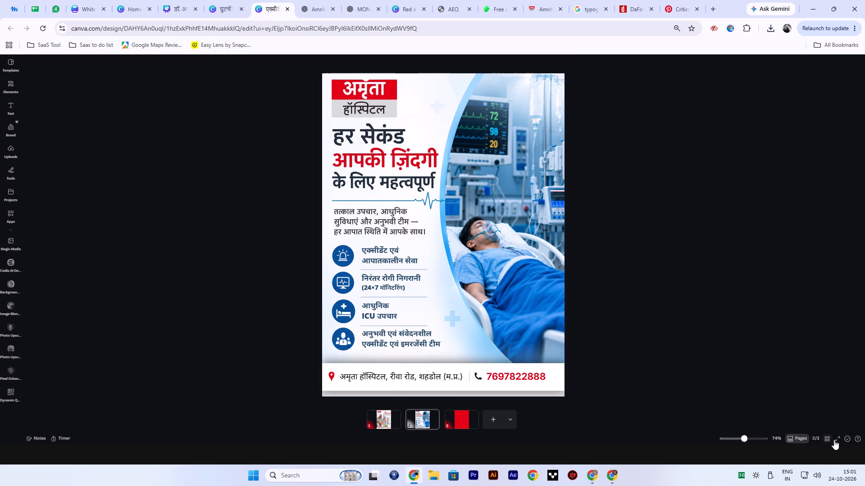
{"action": "left_click", "coordinate": [835, 440]}
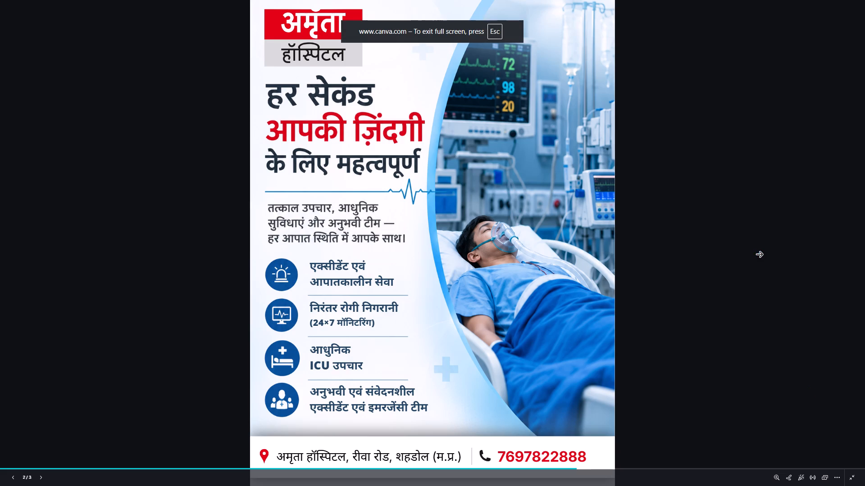
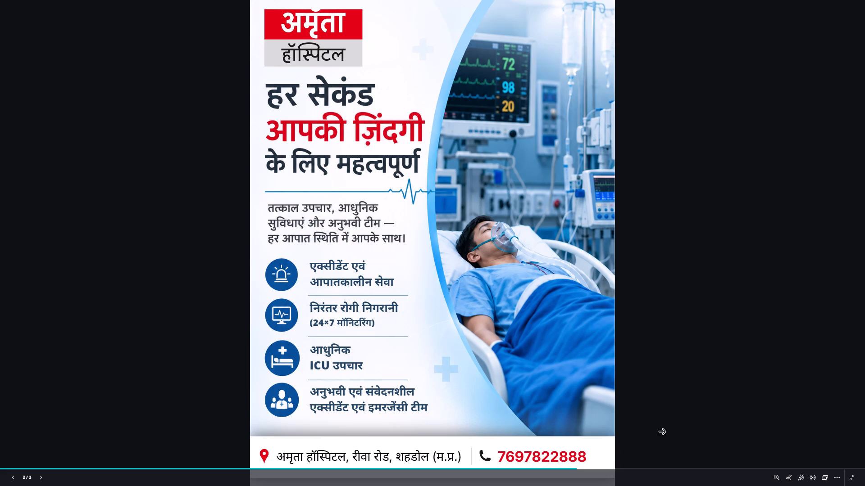
Exit the full-screen presentation and return to the emergency poster in the editor.
{"action": "key", "text": "Escape"}
{"action": "scroll", "coordinate": [599, 282], "scroll_direction": "down", "scroll_amount": 1}
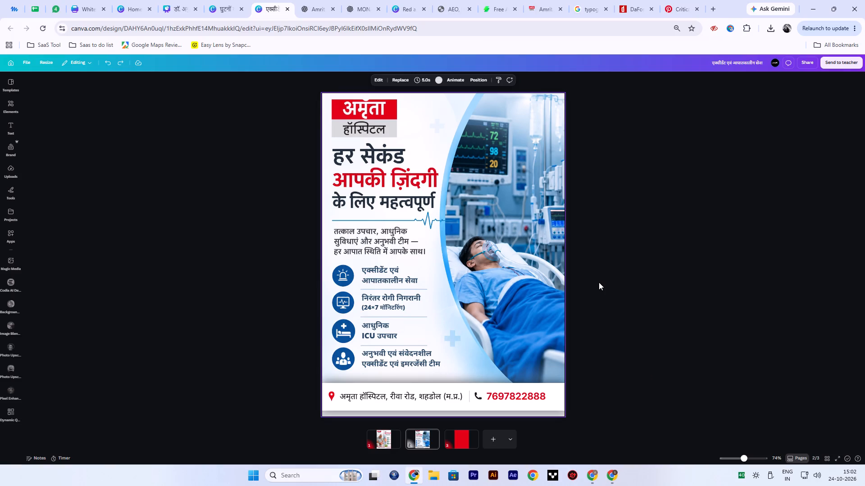
{"action": "left_click", "coordinate": [646, 286]}
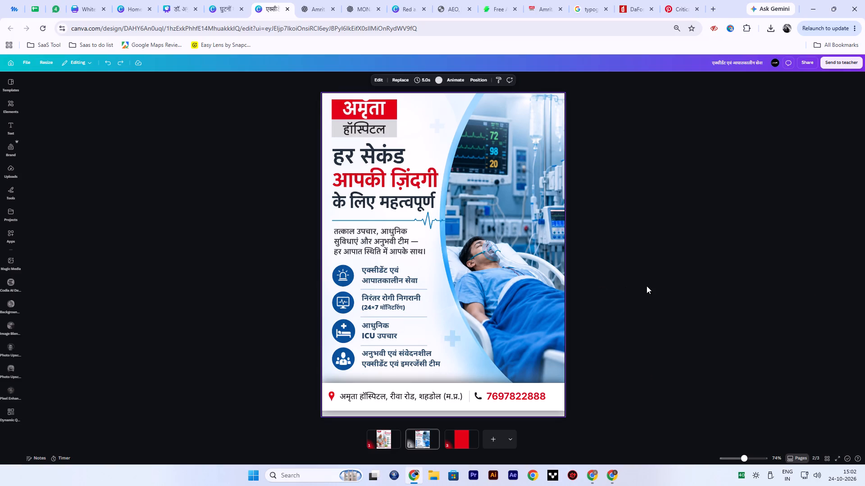
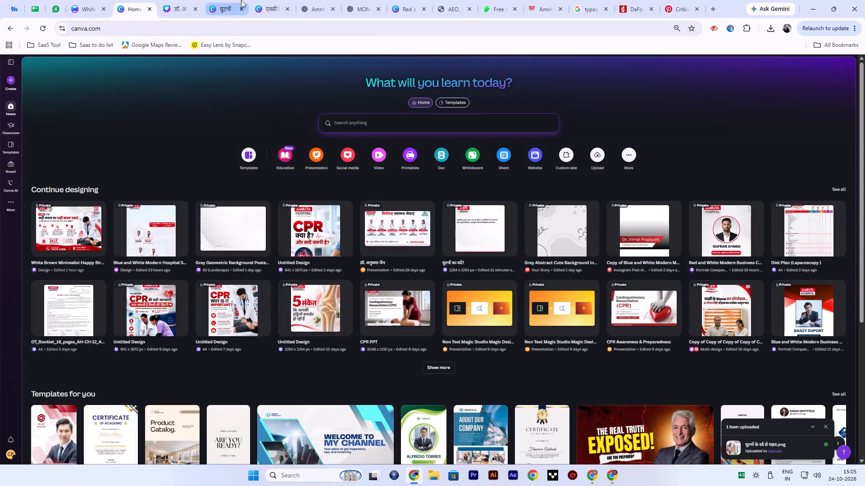
Open the emergency poster design and duplicate its knee-pain poster page.
{"action": "left_click", "coordinate": [245, 0]}
{"action": "left_click", "coordinate": [259, 0]}
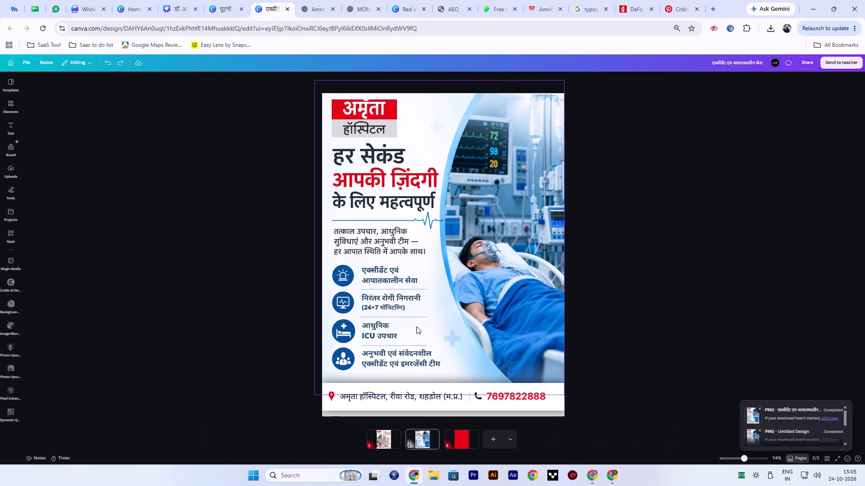
{"action": "left_click", "coordinate": [392, 435]}
{"action": "right_click", "coordinate": [379, 434]}
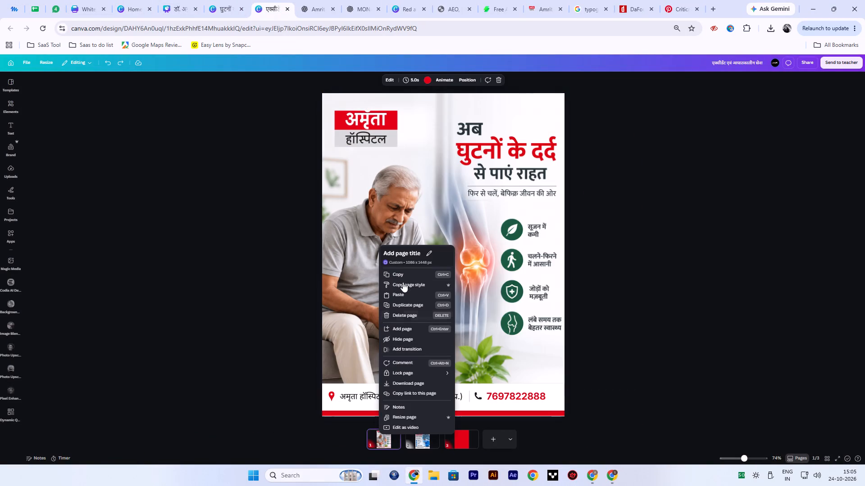
{"action": "left_click", "coordinate": [410, 305]}
{"action": "left_click", "coordinate": [735, 275]}
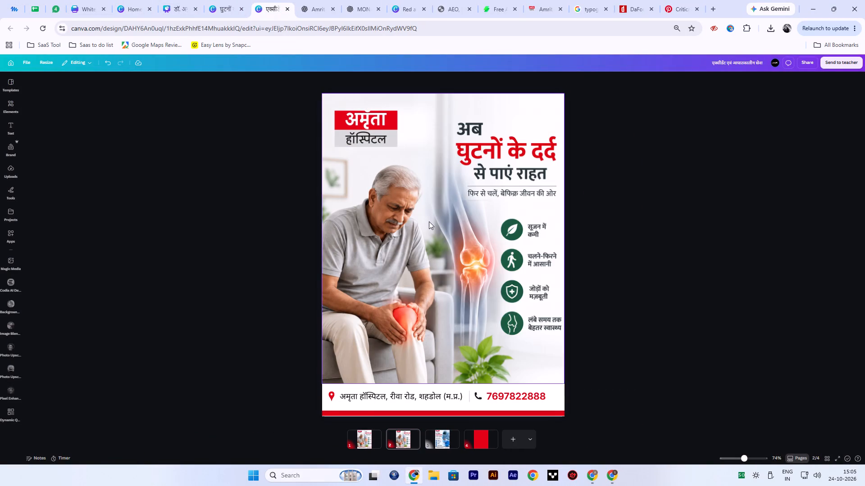
Move the main knee-pain image up on the duplicated page, leaving a gap above the white footer band.
{"action": "left_click", "coordinate": [429, 221]}
{"action": "left_click_drag", "start_coordinate": [458, 145], "coordinate": [458, 126]}
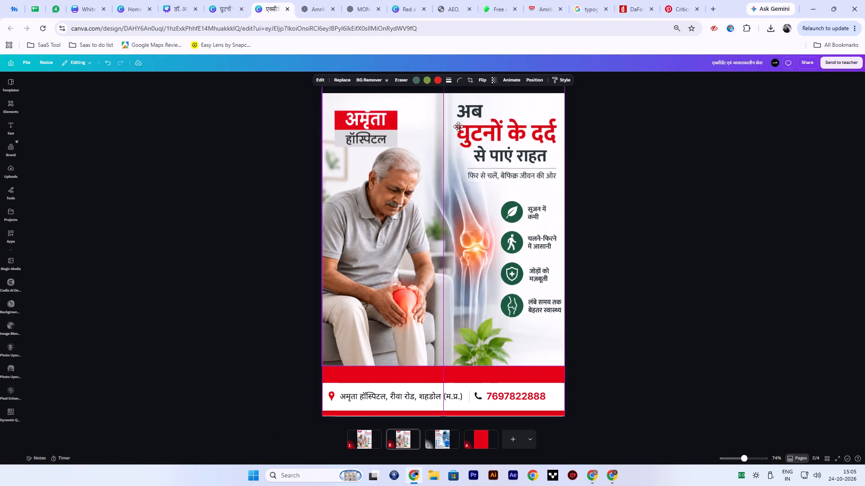
{"action": "left_click_drag", "start_coordinate": [458, 126], "coordinate": [458, 128]}
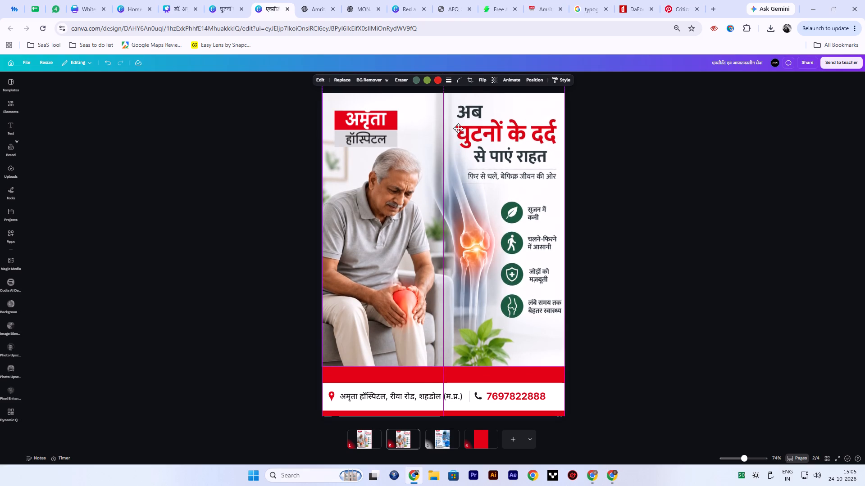
{"action": "left_click_drag", "start_coordinate": [458, 128], "coordinate": [458, 130]}
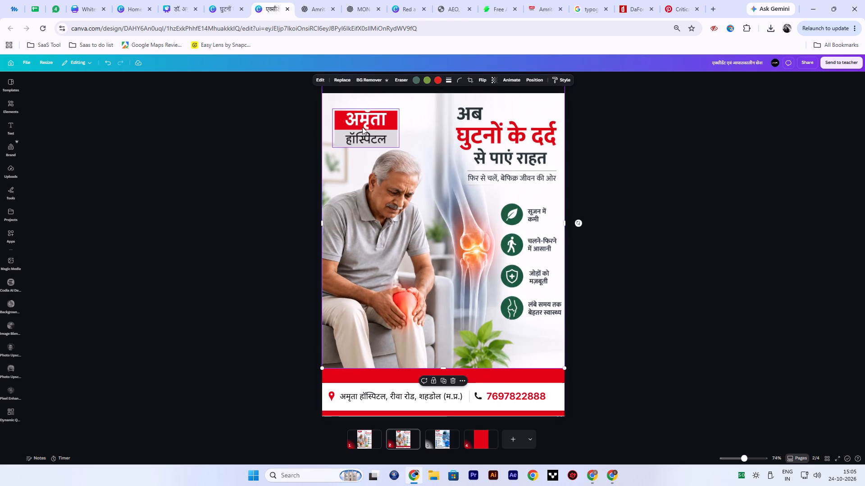
Move the hospital logo slightly up and toward the centre on the duplicated knee-pain poster.
{"action": "left_click_drag", "start_coordinate": [362, 127], "coordinate": [363, 119]}
{"action": "left_click", "coordinate": [771, 296]}
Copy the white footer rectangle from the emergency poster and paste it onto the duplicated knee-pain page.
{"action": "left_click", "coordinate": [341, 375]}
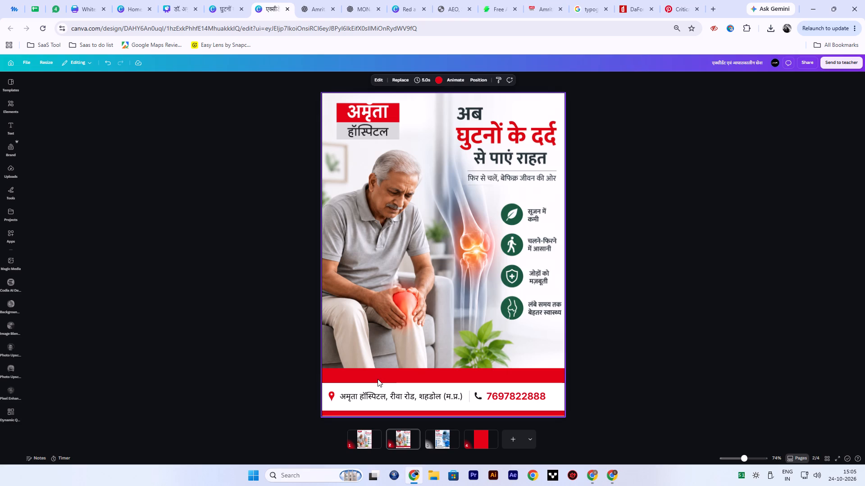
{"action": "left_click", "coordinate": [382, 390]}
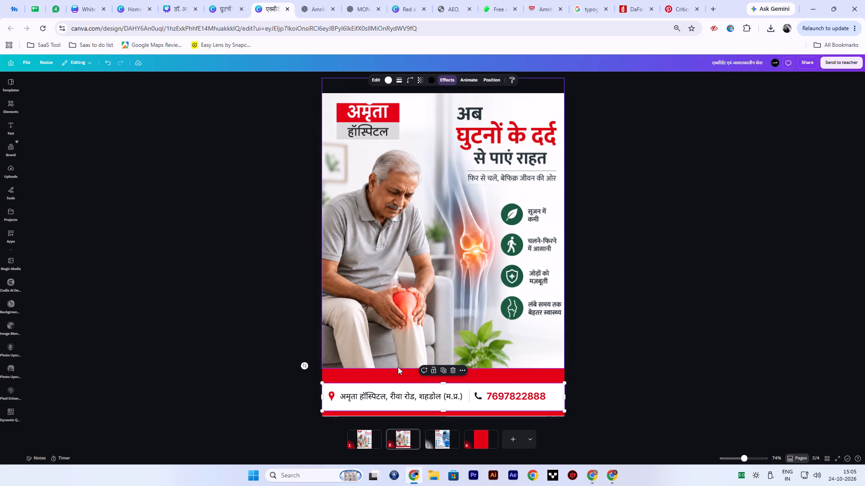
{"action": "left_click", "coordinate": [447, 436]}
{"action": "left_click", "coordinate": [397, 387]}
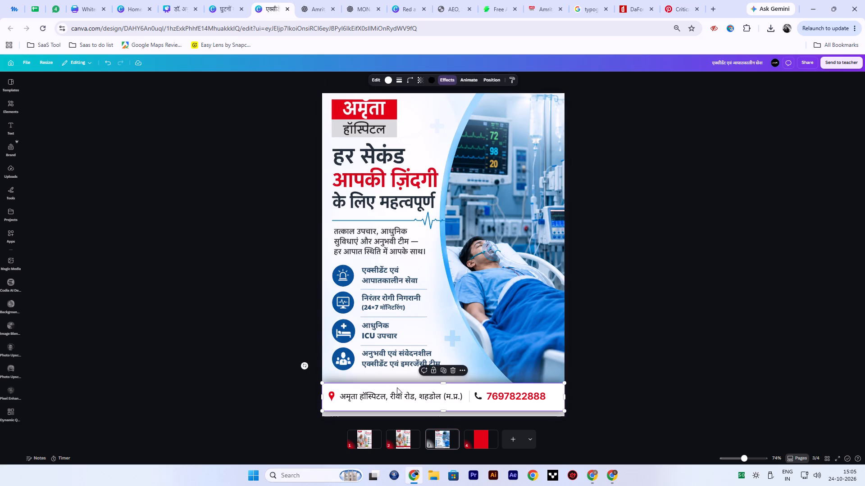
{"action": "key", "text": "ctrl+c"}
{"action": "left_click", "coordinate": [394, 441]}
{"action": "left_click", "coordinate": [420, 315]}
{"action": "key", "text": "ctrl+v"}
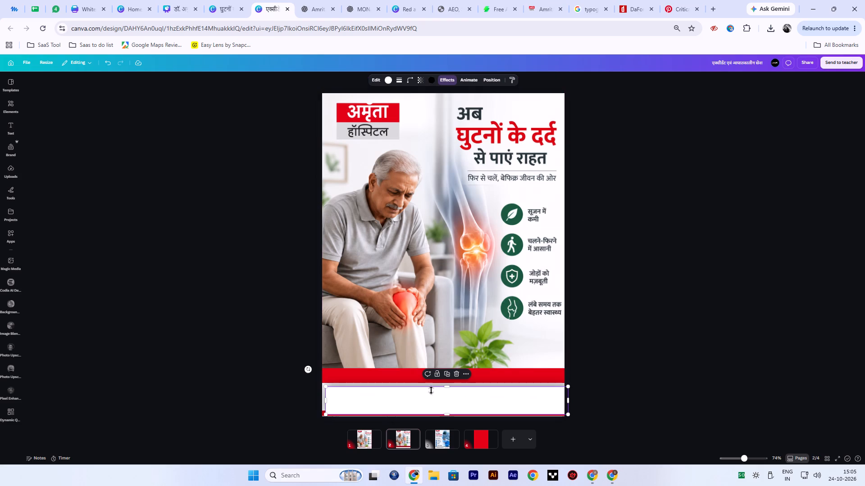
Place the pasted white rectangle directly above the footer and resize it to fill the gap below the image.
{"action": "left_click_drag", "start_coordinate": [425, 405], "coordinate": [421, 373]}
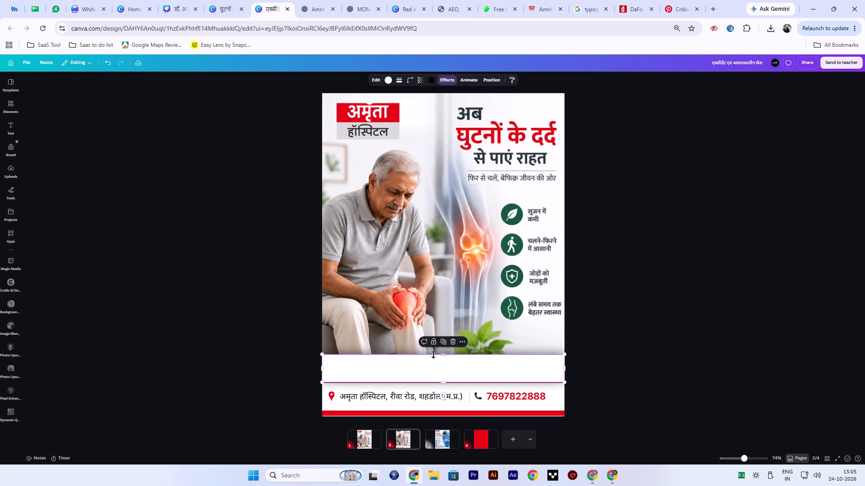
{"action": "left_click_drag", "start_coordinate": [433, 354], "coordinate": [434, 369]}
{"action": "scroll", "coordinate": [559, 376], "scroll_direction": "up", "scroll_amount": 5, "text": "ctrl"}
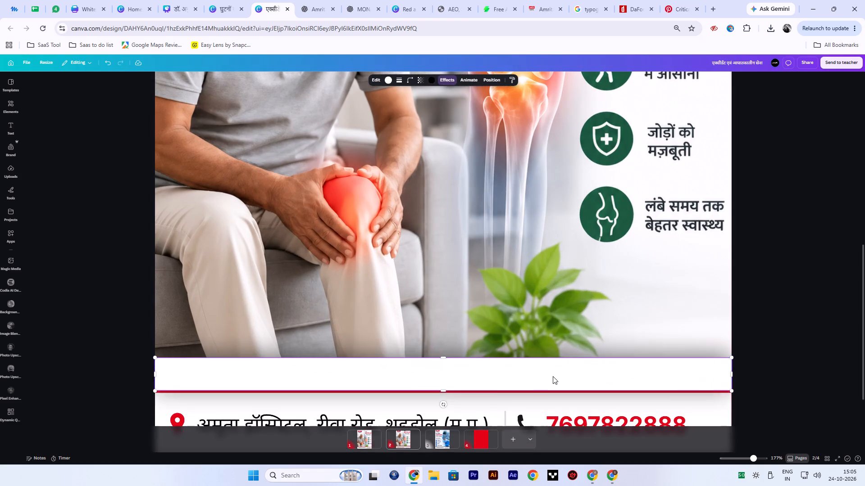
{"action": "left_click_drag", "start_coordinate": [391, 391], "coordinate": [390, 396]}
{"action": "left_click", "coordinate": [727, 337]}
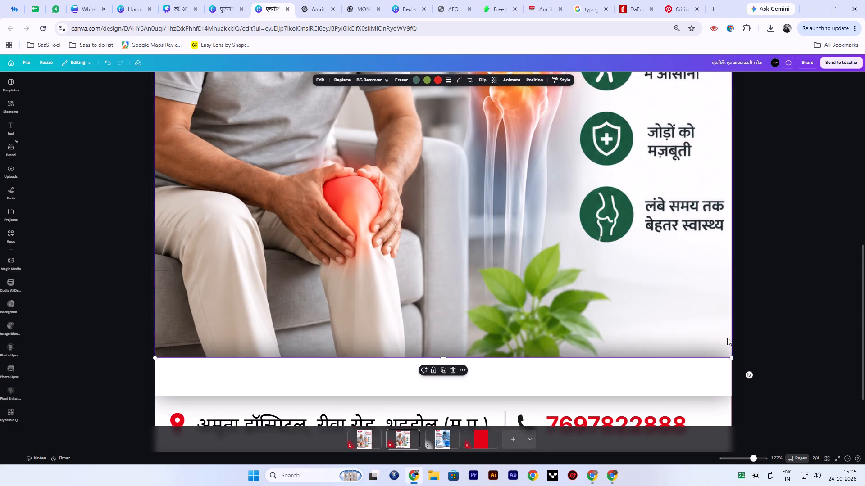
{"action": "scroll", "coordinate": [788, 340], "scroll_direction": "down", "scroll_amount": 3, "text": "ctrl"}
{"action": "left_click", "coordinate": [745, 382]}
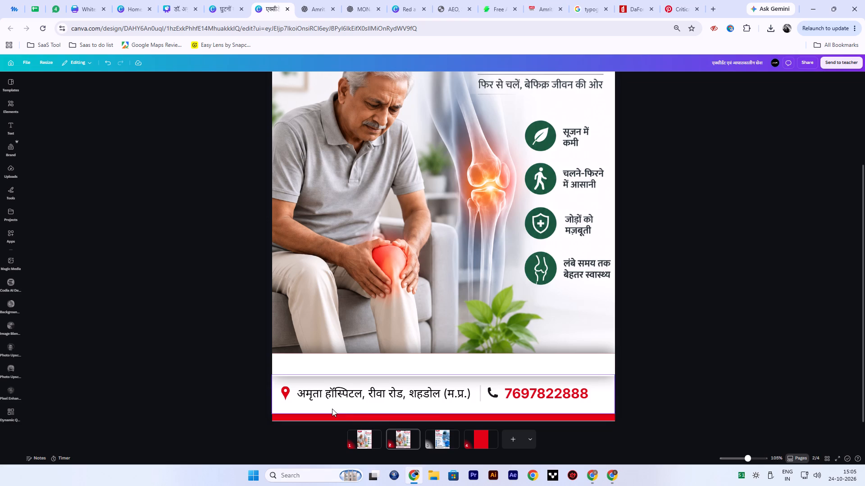
Stretch the original white footer rectangle upward to the image's bottom edge, making it about 190 px high.
{"action": "left_click", "coordinate": [332, 409]}
{"action": "left_click_drag", "start_coordinate": [388, 375], "coordinate": [389, 368]}
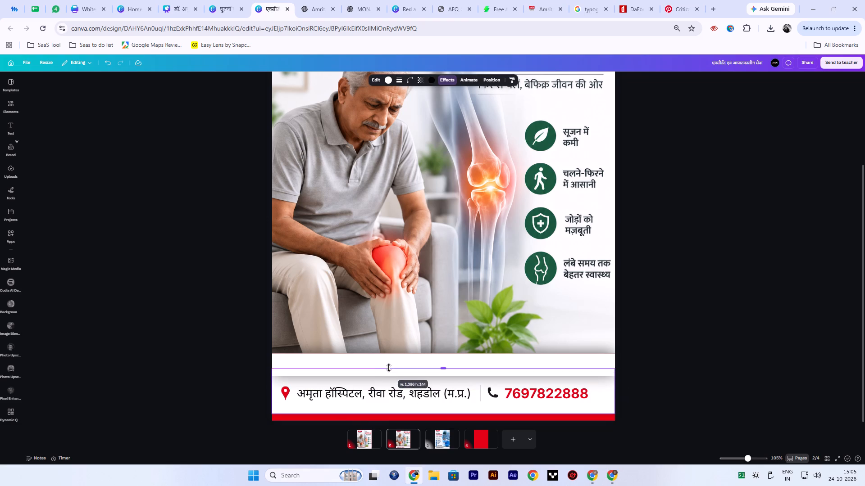
{"action": "left_click_drag", "start_coordinate": [389, 368], "coordinate": [391, 353]}
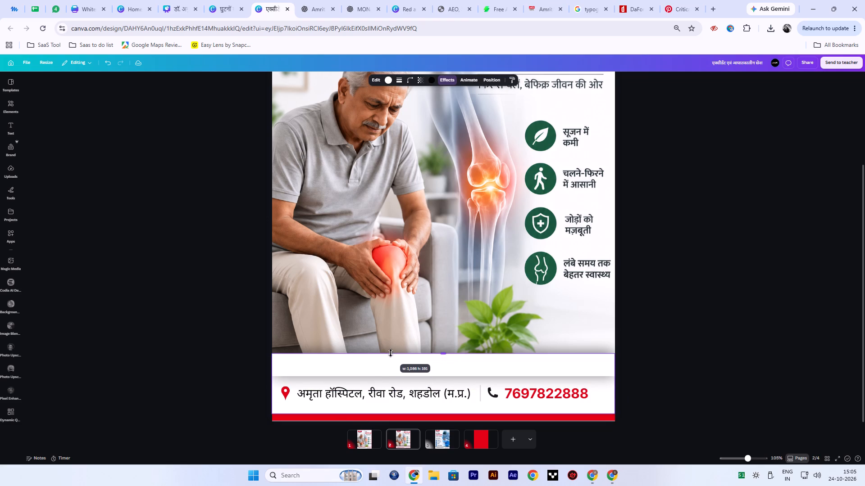
{"action": "left_click_drag", "start_coordinate": [391, 353], "coordinate": [391, 353]}
{"action": "left_click_drag", "start_coordinate": [831, 341], "coordinate": [836, 340]}
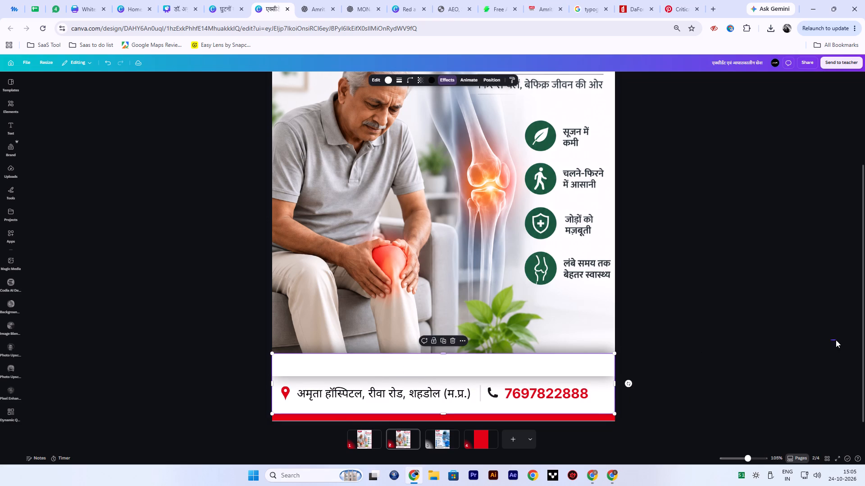
{"action": "left_click_drag", "start_coordinate": [836, 340], "coordinate": [835, 340]}
{"action": "left_click", "coordinate": [830, 340]}
{"action": "scroll", "coordinate": [586, 370], "scroll_direction": "down", "scroll_amount": 4, "text": "ctrl"}
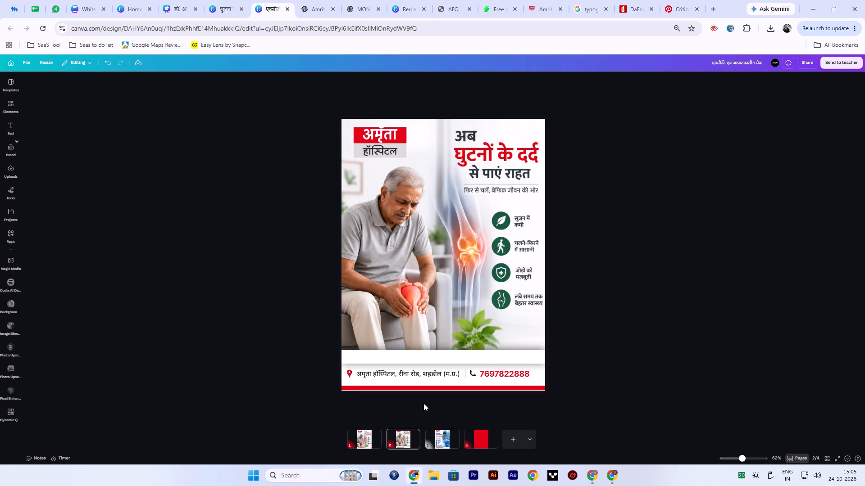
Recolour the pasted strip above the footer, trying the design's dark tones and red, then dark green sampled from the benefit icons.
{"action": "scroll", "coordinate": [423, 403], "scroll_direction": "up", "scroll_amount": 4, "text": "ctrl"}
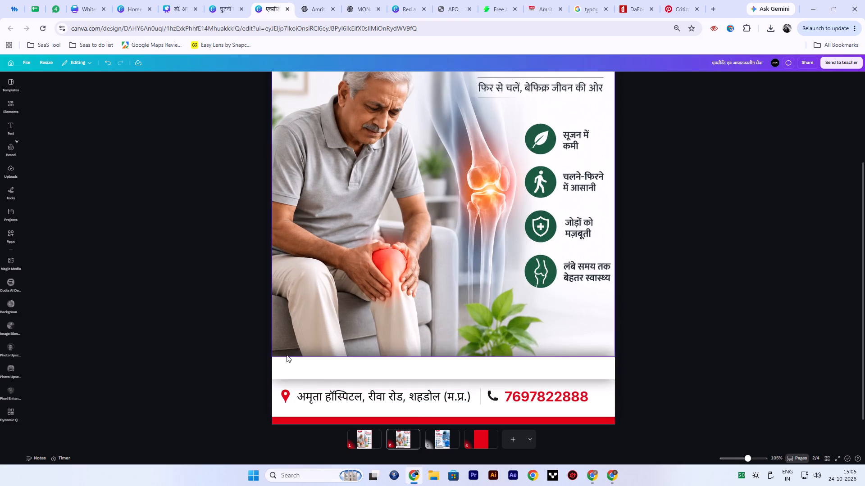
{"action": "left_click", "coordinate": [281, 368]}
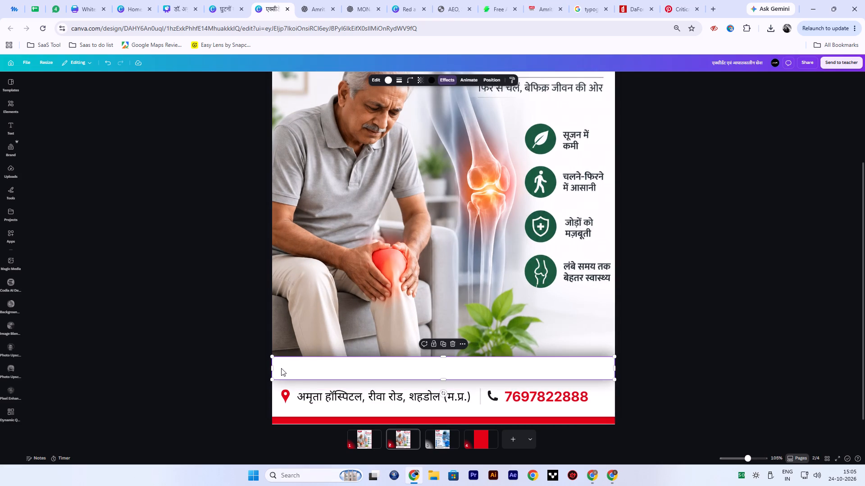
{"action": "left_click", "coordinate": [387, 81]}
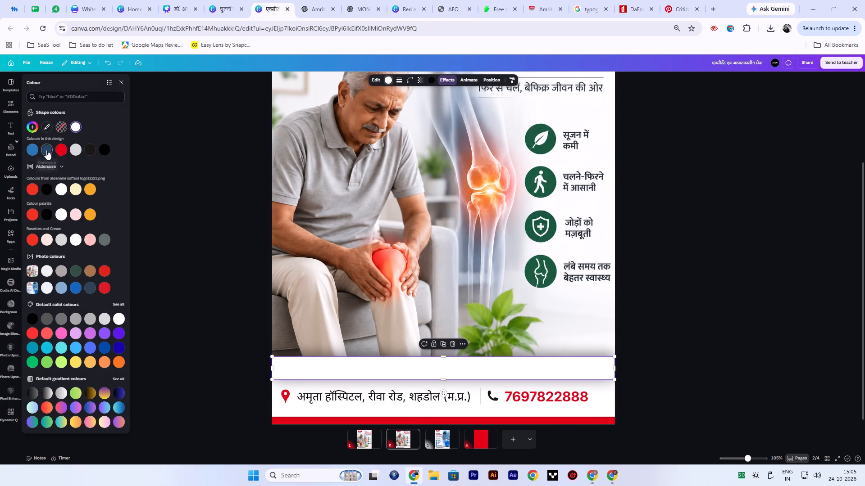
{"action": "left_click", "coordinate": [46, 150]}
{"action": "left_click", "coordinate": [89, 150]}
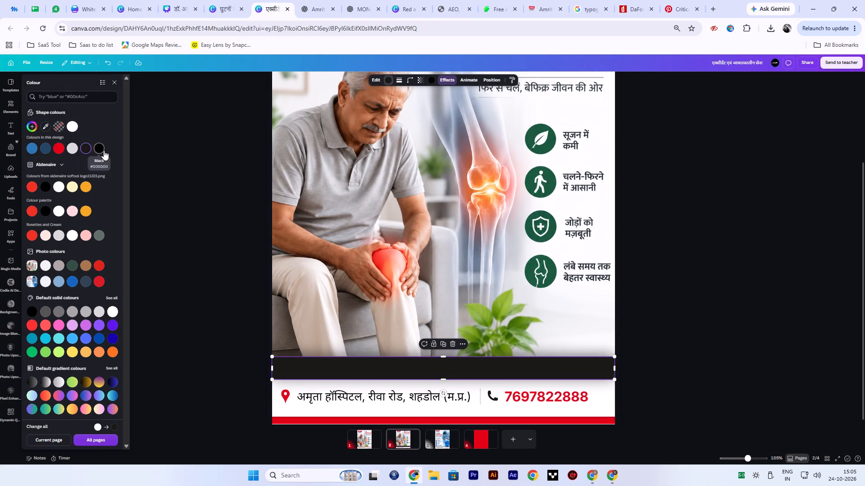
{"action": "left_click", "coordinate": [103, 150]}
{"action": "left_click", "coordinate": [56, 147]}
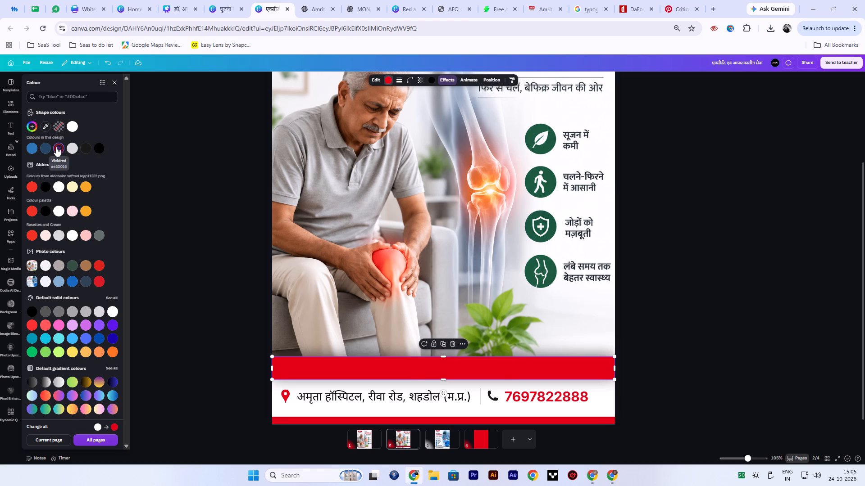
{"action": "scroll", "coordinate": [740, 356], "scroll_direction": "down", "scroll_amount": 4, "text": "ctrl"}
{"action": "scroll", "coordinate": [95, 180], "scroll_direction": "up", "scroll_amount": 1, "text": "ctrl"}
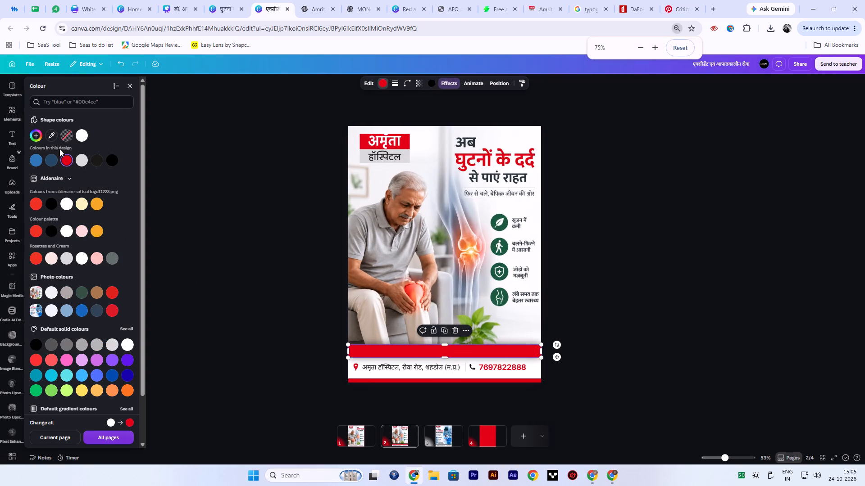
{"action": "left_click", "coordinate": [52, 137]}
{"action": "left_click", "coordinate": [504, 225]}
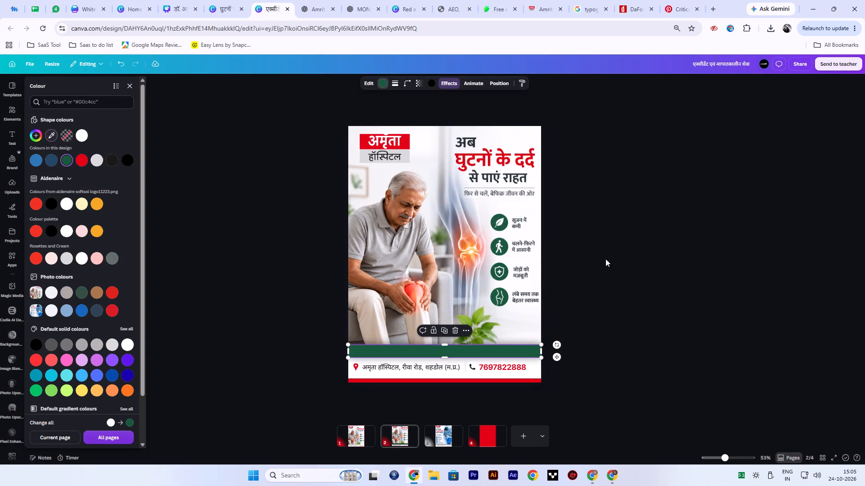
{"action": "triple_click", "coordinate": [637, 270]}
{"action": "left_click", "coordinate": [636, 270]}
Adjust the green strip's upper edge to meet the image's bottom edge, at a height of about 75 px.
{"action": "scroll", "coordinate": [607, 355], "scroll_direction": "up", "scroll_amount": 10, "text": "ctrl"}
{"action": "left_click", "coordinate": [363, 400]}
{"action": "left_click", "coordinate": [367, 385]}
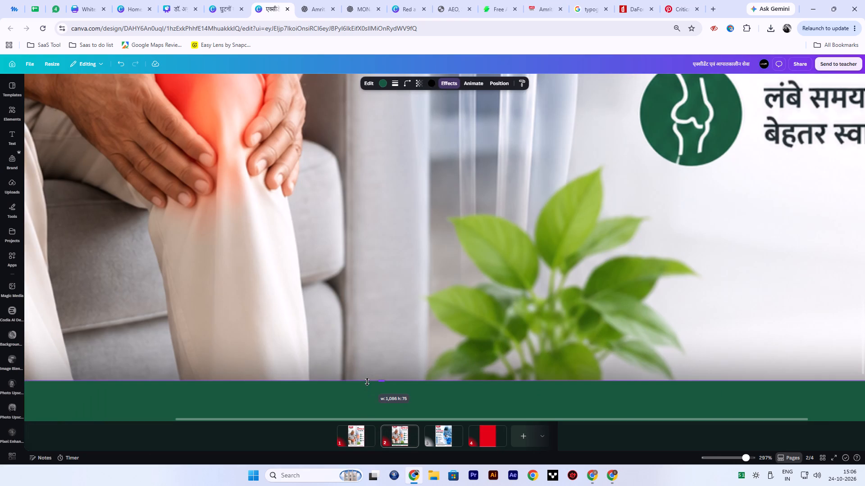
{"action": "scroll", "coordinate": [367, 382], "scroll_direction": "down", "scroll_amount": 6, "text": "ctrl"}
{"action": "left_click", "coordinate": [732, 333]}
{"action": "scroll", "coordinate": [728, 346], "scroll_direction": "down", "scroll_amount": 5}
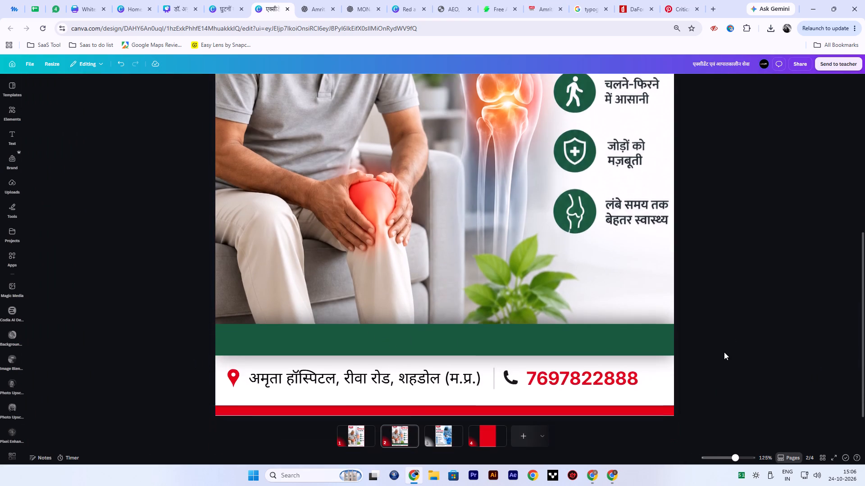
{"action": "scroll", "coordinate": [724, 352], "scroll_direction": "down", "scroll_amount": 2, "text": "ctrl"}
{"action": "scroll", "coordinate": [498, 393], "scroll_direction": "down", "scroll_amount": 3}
Move the white footer rectangle down to the page's bottom edge so it covers the red strip.
{"action": "left_click", "coordinate": [387, 404]}
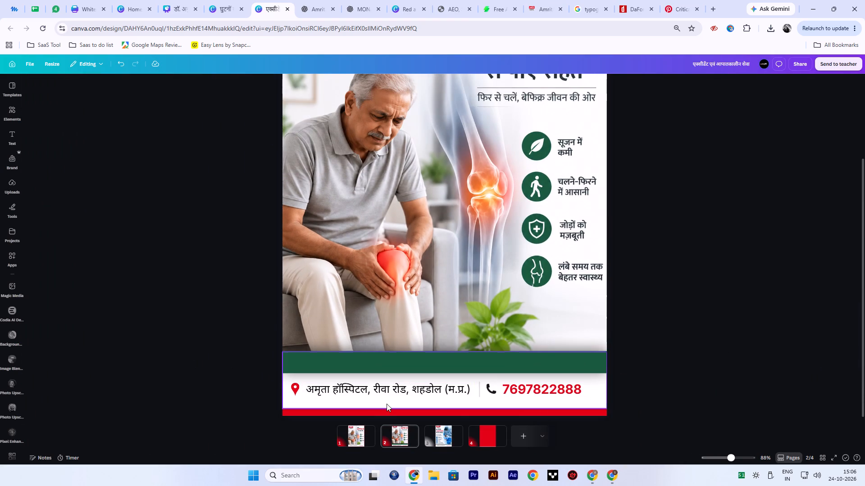
{"action": "left_click_drag", "start_coordinate": [387, 404], "coordinate": [385, 411]}
{"action": "left_click", "coordinate": [736, 384]}
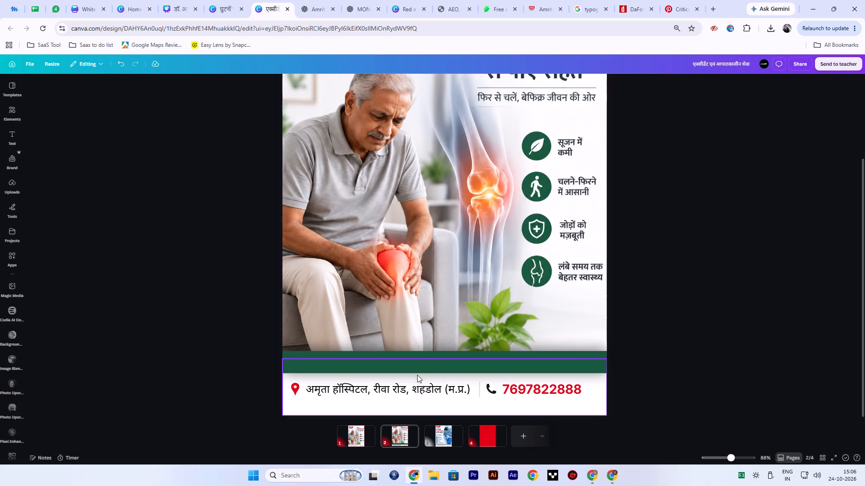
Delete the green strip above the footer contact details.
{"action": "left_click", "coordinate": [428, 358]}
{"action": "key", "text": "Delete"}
Extend the white footer rectangle's upper edge to the bottom of the knee-pain image, covering the red gap.
{"action": "left_click", "coordinate": [423, 371]}
{"action": "left_click_drag", "start_coordinate": [423, 360], "coordinate": [423, 358]}
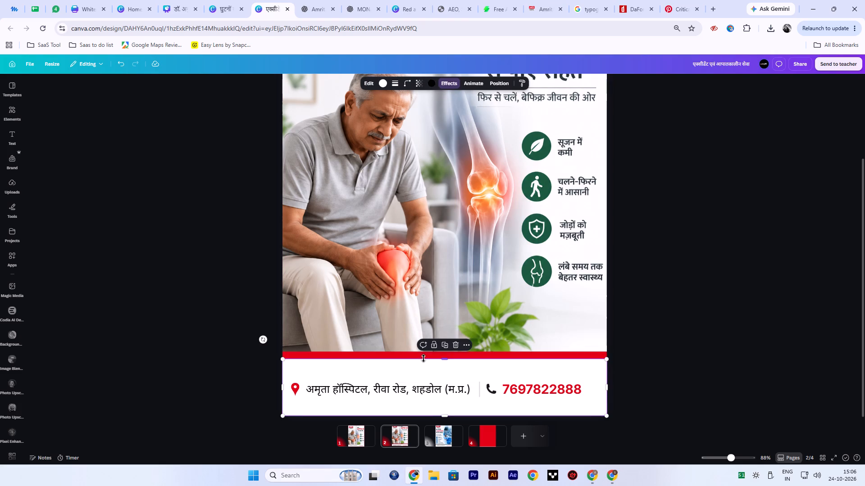
{"action": "left_click_drag", "start_coordinate": [423, 358], "coordinate": [424, 351]}
{"action": "left_click", "coordinate": [727, 356]}
{"action": "scroll", "coordinate": [469, 382], "scroll_direction": "up", "scroll_amount": 5, "text": "ctrl"}
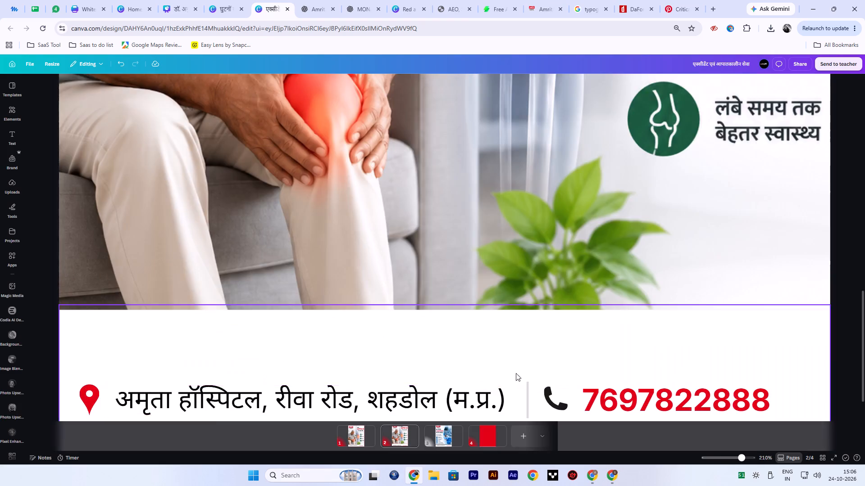
{"action": "scroll", "coordinate": [570, 364], "scroll_direction": "down", "scroll_amount": 6, "text": "ctrl"}
{"action": "left_click", "coordinate": [698, 372]}
Move the footer's address, phone number, icons and divider together closer to the page's bottom and left edges.
{"action": "left_click_drag", "start_coordinate": [615, 394], "coordinate": [255, 400]}
{"action": "left_click", "coordinate": [346, 376], "text": "shift"}
{"action": "left_click_drag", "start_coordinate": [357, 396], "coordinate": [359, 408]}
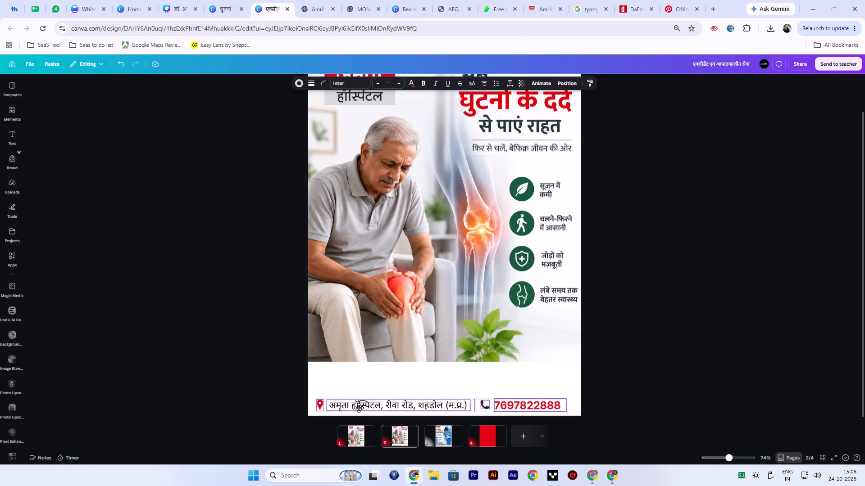
{"action": "left_click_drag", "start_coordinate": [359, 408], "coordinate": [355, 408]}
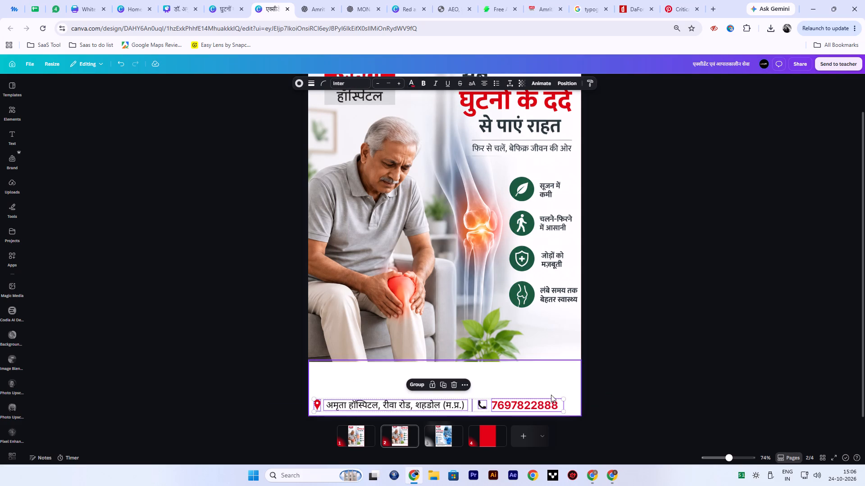
Enlarge the selected footer contact row to about 1,037 px wide and nudge it slightly left.
{"action": "left_click_drag", "start_coordinate": [563, 400], "coordinate": [574, 400]}
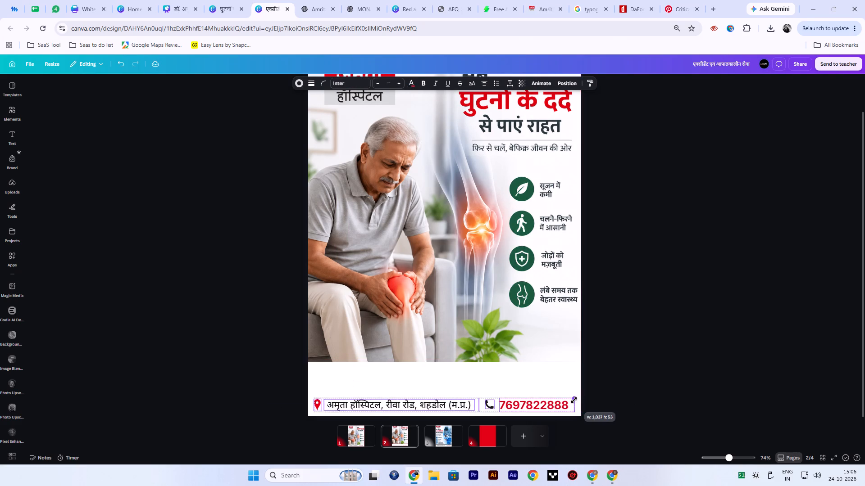
{"action": "left_click_drag", "start_coordinate": [574, 400], "coordinate": [574, 400]}
{"action": "key", "text": "Left"}
{"action": "key", "text": "Left"}
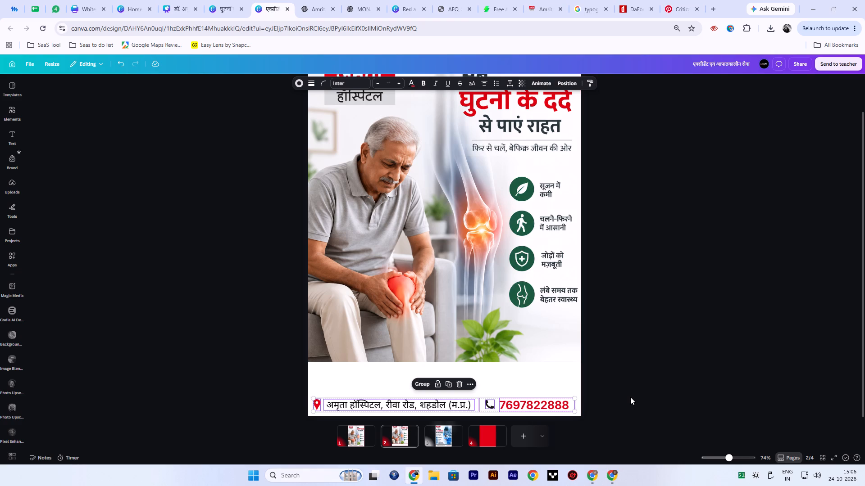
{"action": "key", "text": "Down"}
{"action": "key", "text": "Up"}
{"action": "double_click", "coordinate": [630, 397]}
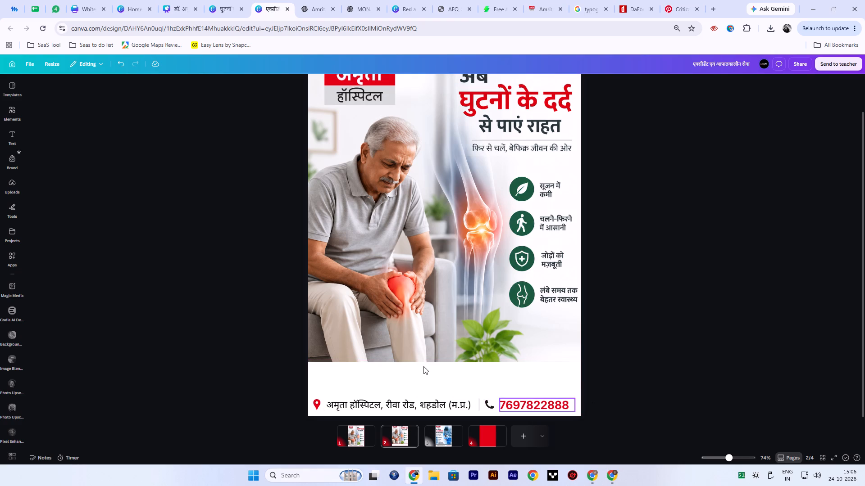
Set the white footer rectangle's drop shadow offset to 37 and turn its direction further negative, past -54.
{"action": "left_click", "coordinate": [421, 374]}
{"action": "left_click", "coordinate": [451, 80]}
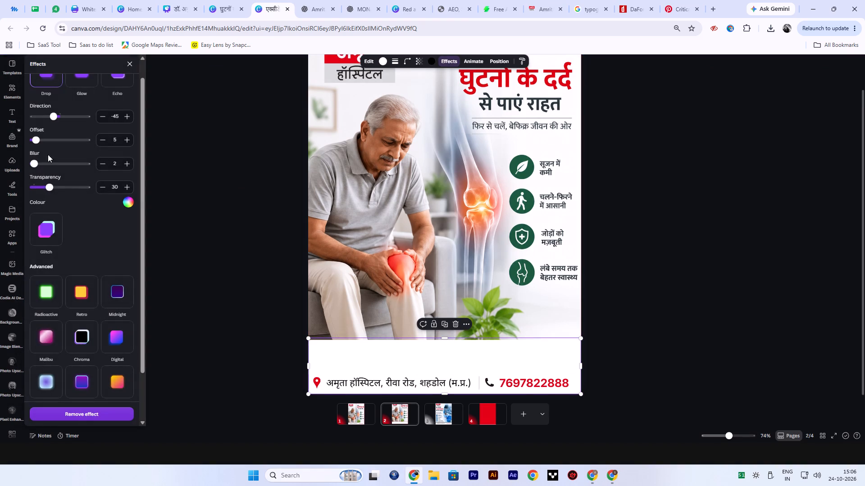
{"action": "left_click_drag", "start_coordinate": [37, 138], "coordinate": [53, 143]}
{"action": "left_click_drag", "start_coordinate": [53, 115], "coordinate": [52, 119]}
{"action": "left_click_drag", "start_coordinate": [52, 119], "coordinate": [43, 121]}
{"action": "double_click", "coordinate": [232, 304]}
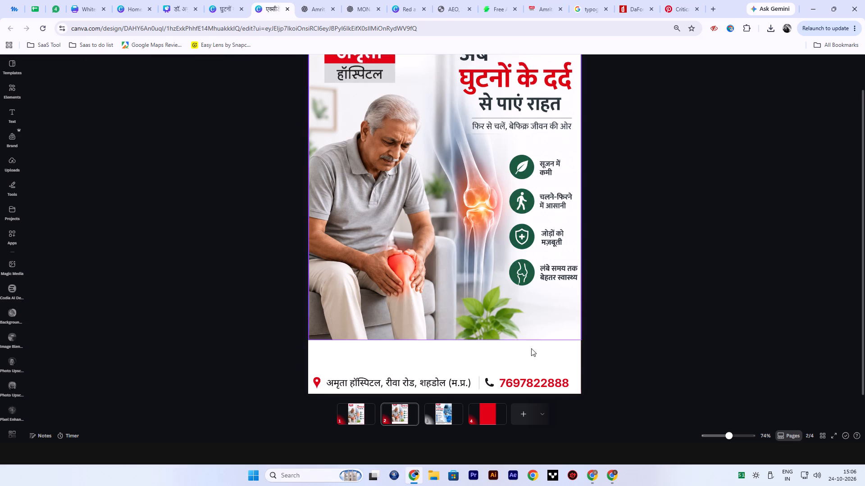
Adjust the white footer rectangle's upper edge so it slightly overlaps the bottom of the knee-pain image.
{"action": "left_click", "coordinate": [470, 349]}
{"action": "left_click_drag", "start_coordinate": [431, 339], "coordinate": [424, 354]}
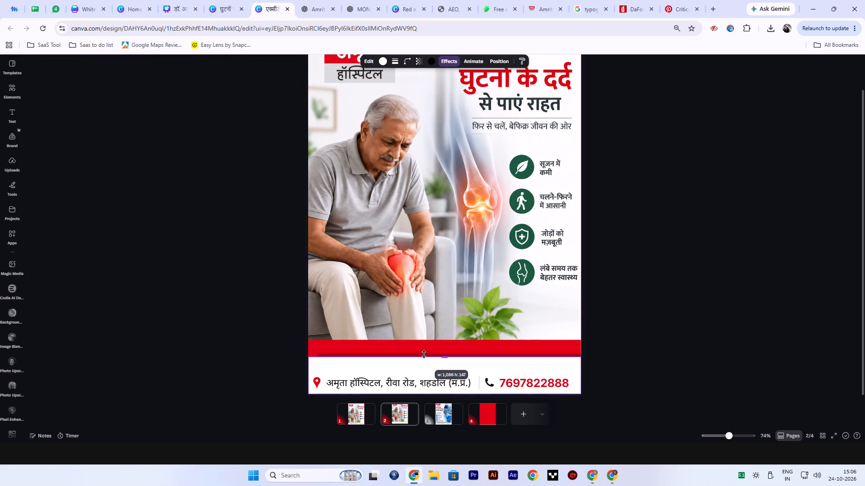
{"action": "left_click_drag", "start_coordinate": [424, 354], "coordinate": [425, 335]}
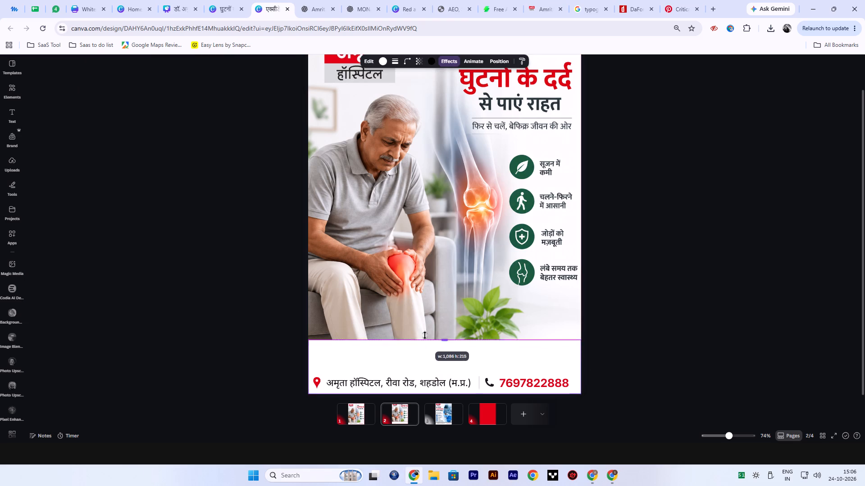
{"action": "left_click_drag", "start_coordinate": [425, 335], "coordinate": [425, 335]}
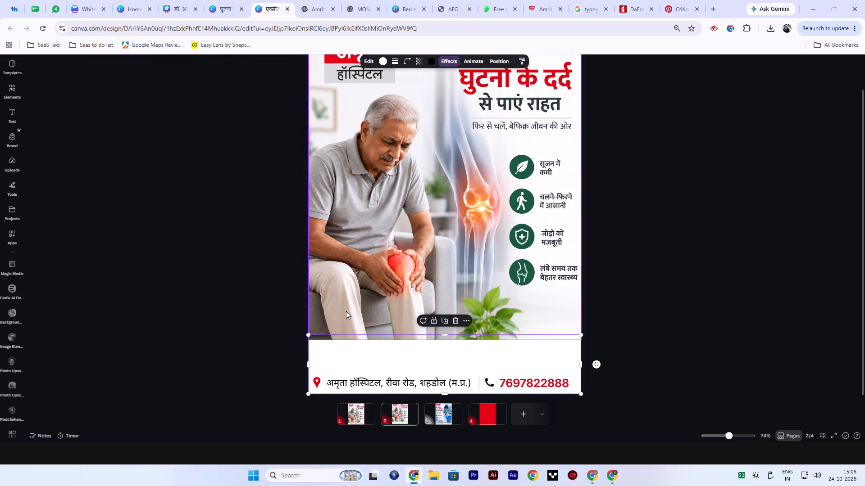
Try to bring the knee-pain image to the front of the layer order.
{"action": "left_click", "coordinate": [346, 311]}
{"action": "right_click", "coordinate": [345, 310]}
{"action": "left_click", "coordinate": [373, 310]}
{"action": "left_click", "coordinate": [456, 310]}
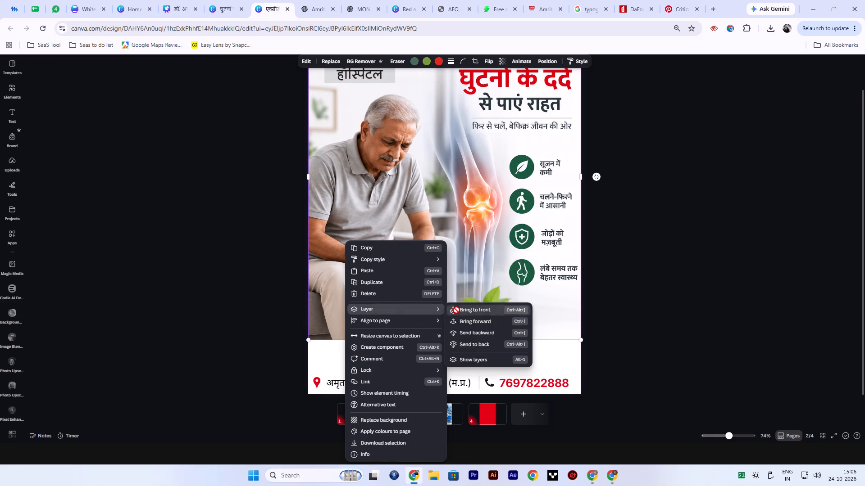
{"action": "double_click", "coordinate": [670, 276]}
Bring the white footer rectangle to the front so its shadow falls over the knee-pain image.
{"action": "left_click", "coordinate": [460, 378]}
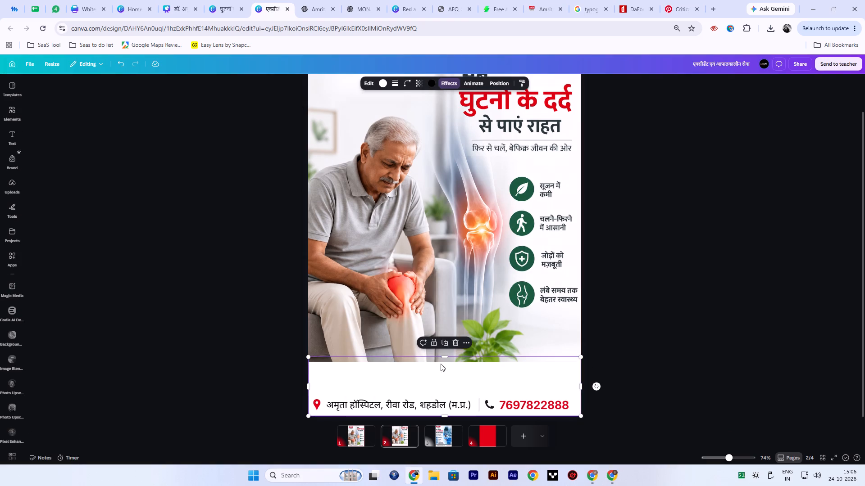
{"action": "left_click", "coordinate": [433, 369]}
{"action": "right_click", "coordinate": [410, 373]}
{"action": "left_click", "coordinate": [360, 382]}
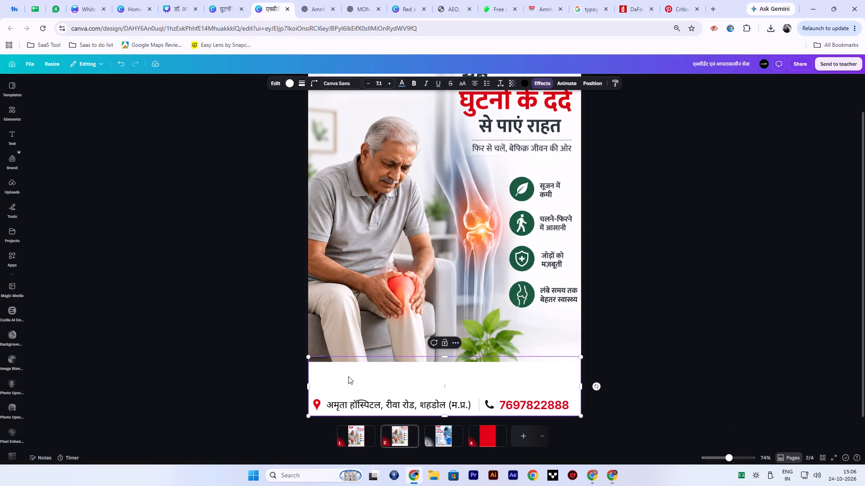
{"action": "left_click_drag", "start_coordinate": [237, 367], "coordinate": [232, 366]}
{"action": "right_click", "coordinate": [325, 373]}
{"action": "left_click", "coordinate": [357, 339]}
{"action": "left_click", "coordinate": [440, 346]}
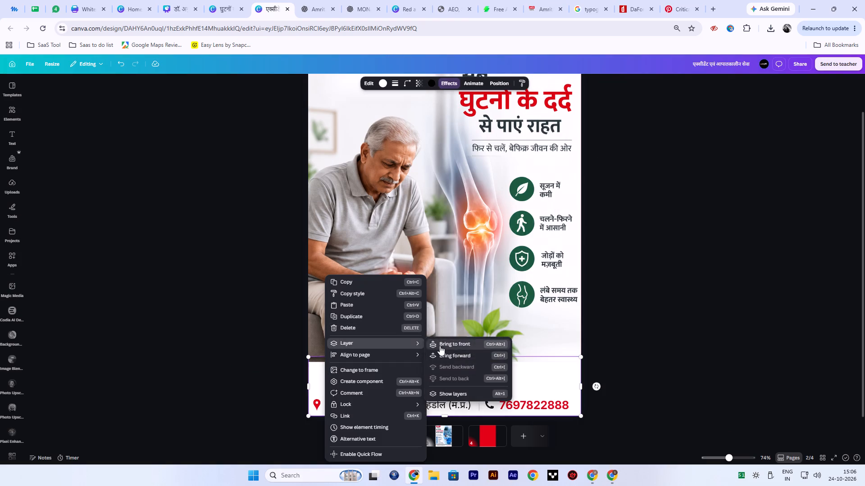
{"action": "double_click", "coordinate": [709, 314]}
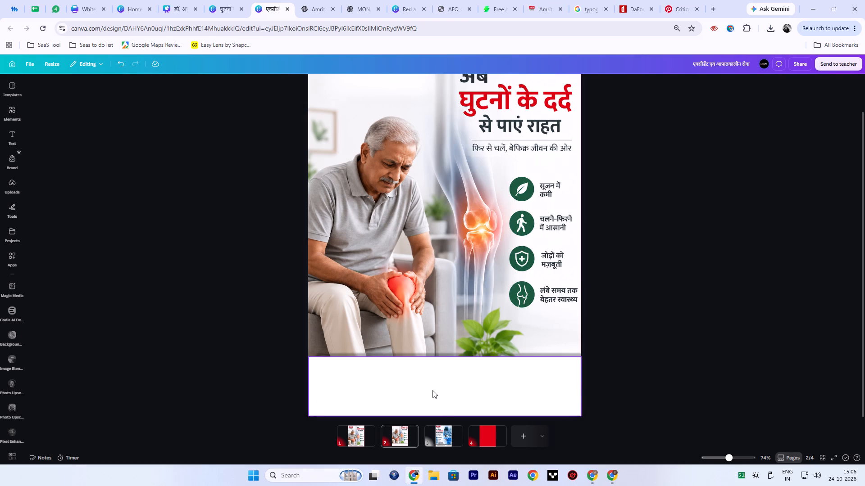
Shorten the white footer rectangle from its lower edge to about 130 px high, uncovering the contact row.
{"action": "left_click", "coordinate": [416, 380]}
{"action": "left_click_drag", "start_coordinate": [431, 416], "coordinate": [429, 391]}
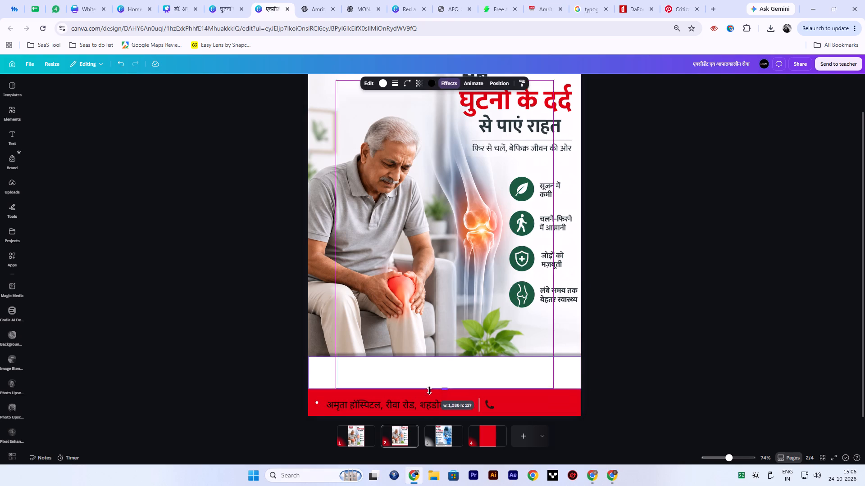
{"action": "left_click_drag", "start_coordinate": [429, 391], "coordinate": [429, 392]}
Move the entire footer contact row up onto the white rectangle and bring it to the front.
{"action": "left_click_drag", "start_coordinate": [646, 405], "coordinate": [283, 408]}
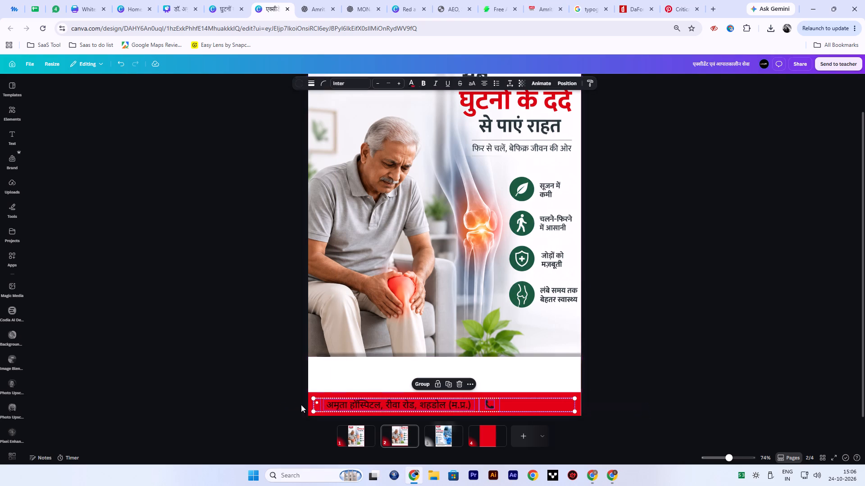
{"action": "left_click_drag", "start_coordinate": [332, 404], "coordinate": [331, 378]}
{"action": "right_click", "coordinate": [331, 378]}
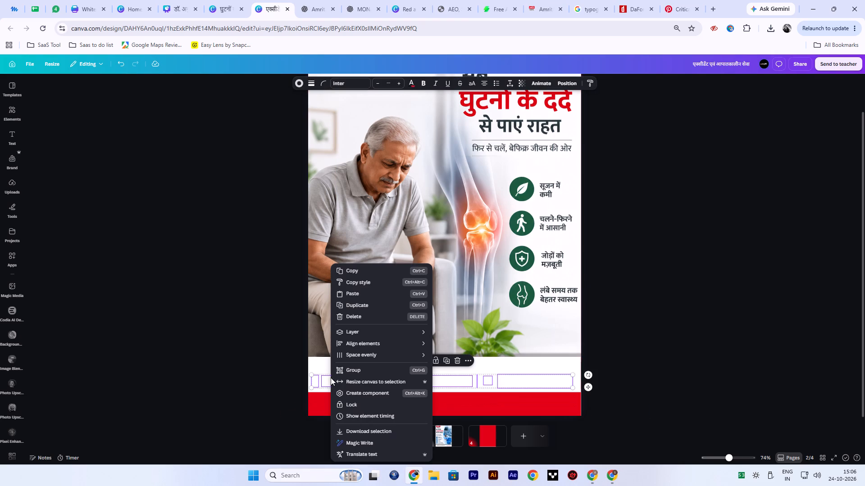
{"action": "left_click", "coordinate": [358, 328]}
{"action": "triple_click", "coordinate": [462, 331]}
{"action": "left_click", "coordinate": [462, 331]}
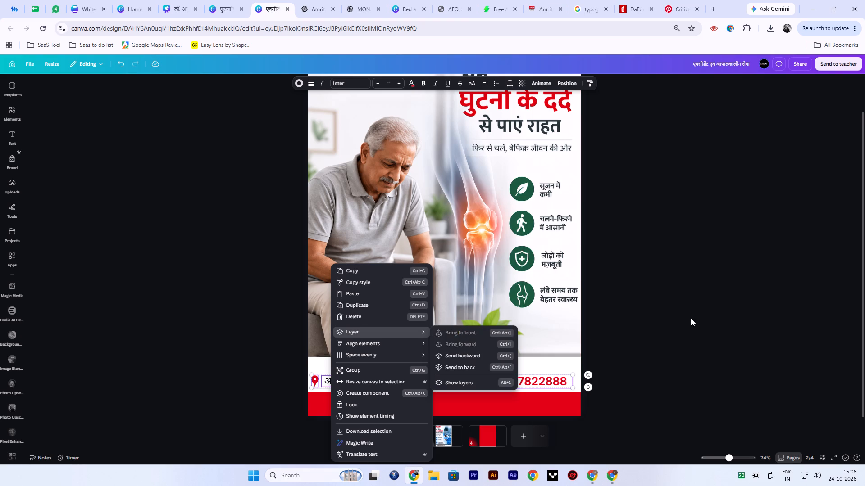
{"action": "double_click", "coordinate": [691, 318]}
Extend the white footer rectangle's lower edge to the bottom of the page, covering the red strip.
{"action": "left_click", "coordinate": [464, 369]}
{"action": "left_click_drag", "start_coordinate": [464, 393], "coordinate": [465, 415]}
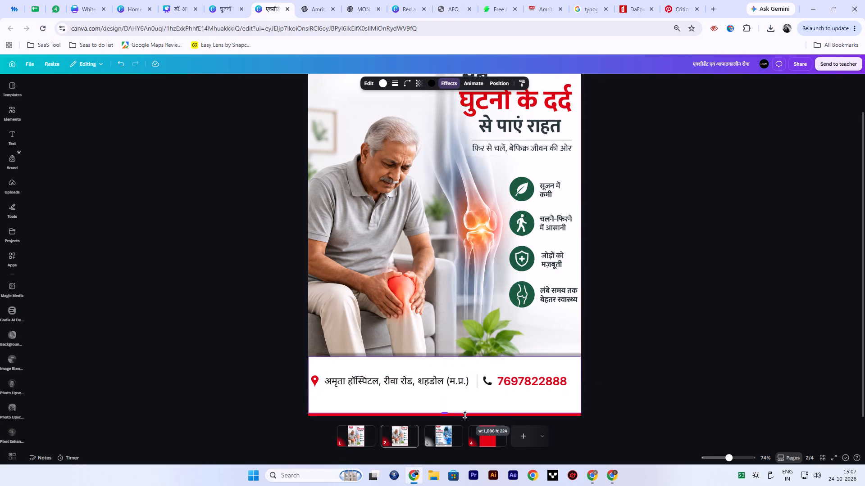
{"action": "left_click_drag", "start_coordinate": [465, 415], "coordinate": [465, 418]}
{"action": "left_click_drag", "start_coordinate": [728, 405], "coordinate": [739, 404]}
Copy the Amrita Hospital logo from page 1 and place it in the upper-left corner of page 2's poster.
{"action": "scroll", "coordinate": [604, 411], "scroll_direction": "down", "scroll_amount": 2, "text": "ctrl"}
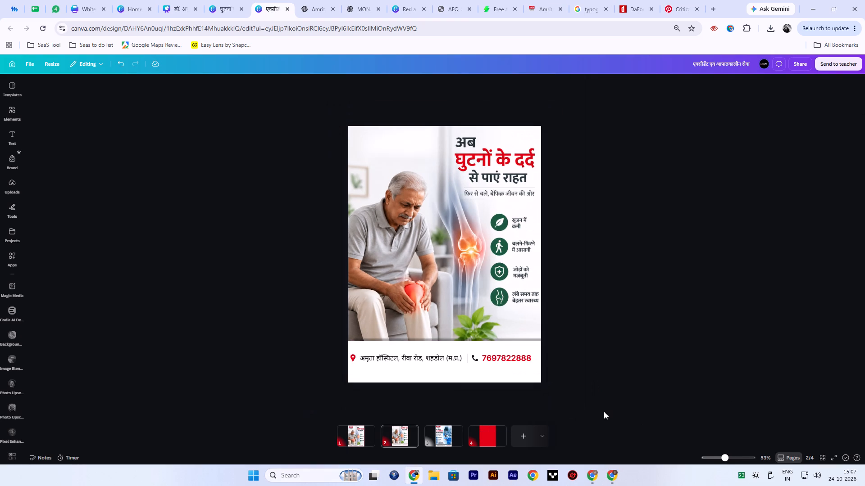
{"action": "scroll", "coordinate": [604, 411], "scroll_direction": "up", "scroll_amount": 1, "text": "ctrl"}
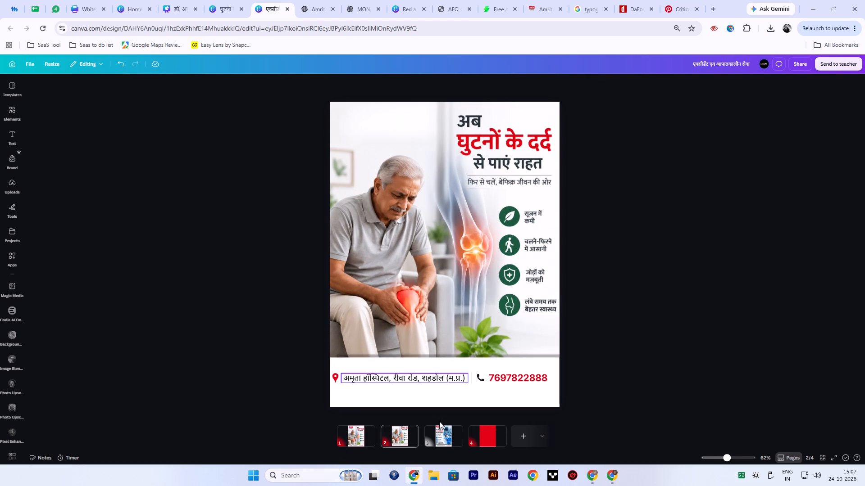
{"action": "left_click", "coordinate": [354, 433]}
{"action": "left_click", "coordinate": [372, 140]}
{"action": "key", "text": "ctrl+c"}
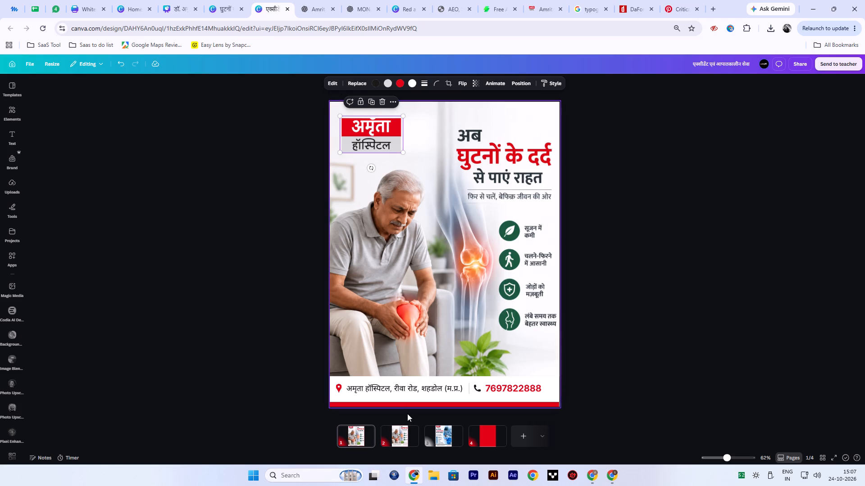
{"action": "left_click", "coordinate": [401, 436]}
{"action": "left_click", "coordinate": [375, 136]}
{"action": "key", "text": "ctrl+v"}
{"action": "left_click_drag", "start_coordinate": [380, 139], "coordinate": [379, 132]}
{"action": "double_click", "coordinate": [715, 184]}
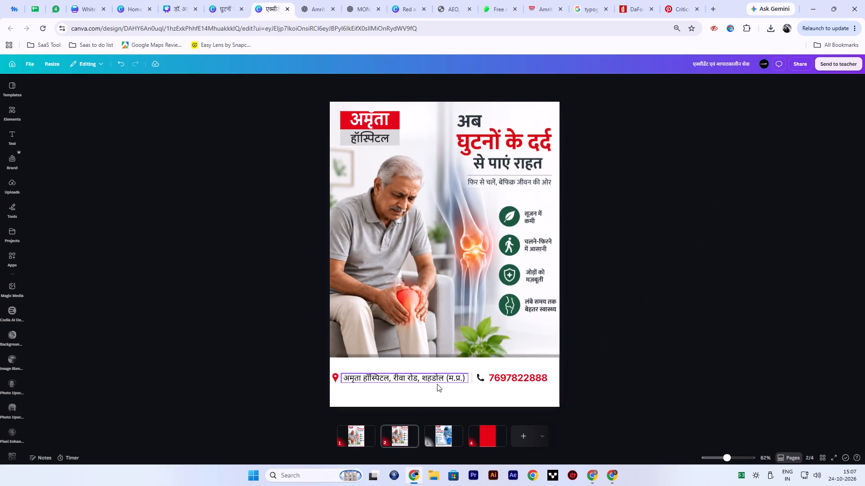
Move the whole footer contact row down near the page's bottom edge and centre it horizontally.
{"action": "left_click", "coordinate": [529, 390]}
{"action": "left_click", "coordinate": [652, 380]}
{"action": "left_click_drag", "start_coordinate": [655, 378], "coordinate": [326, 375]}
{"action": "left_click", "coordinate": [402, 363], "text": "shift"}
{"action": "left_click_drag", "start_coordinate": [409, 377], "coordinate": [409, 394]}
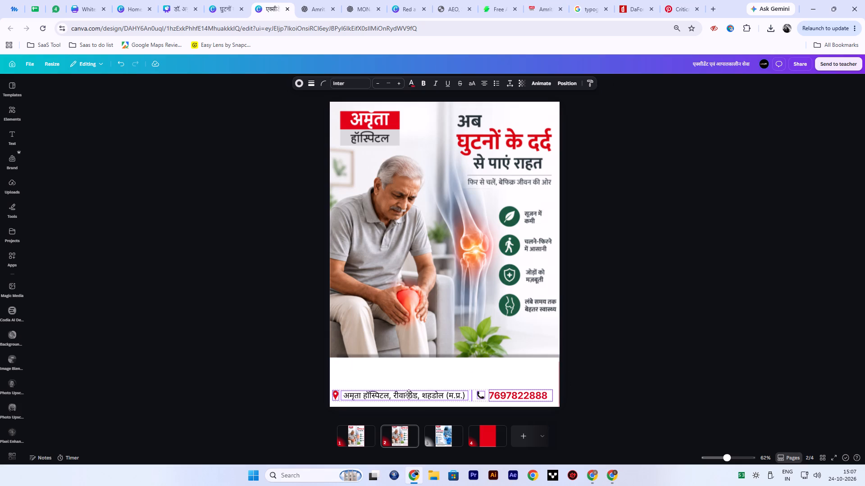
{"action": "left_click_drag", "start_coordinate": [409, 394], "coordinate": [410, 396]}
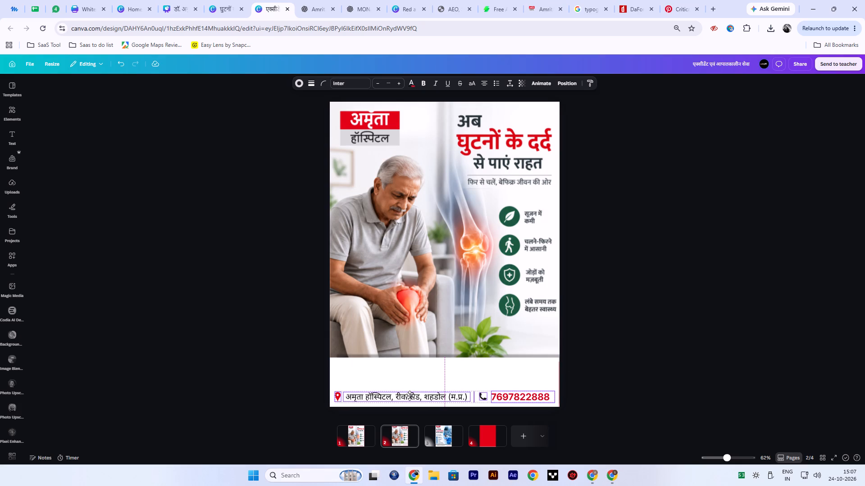
{"action": "left_click_drag", "start_coordinate": [410, 396], "coordinate": [410, 396]}
{"action": "double_click", "coordinate": [694, 387]}
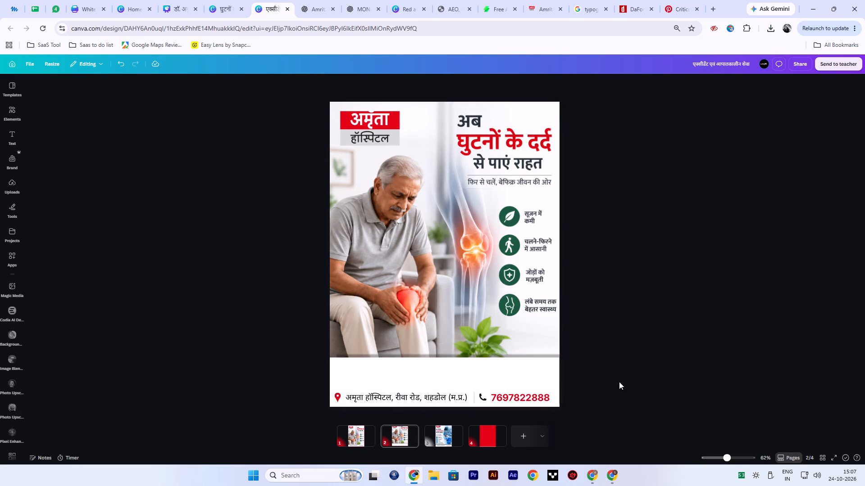
Add a line shape just above the footer contact row and stretch it across nearly the full footer width.
{"action": "left_click", "coordinate": [13, 117]}
{"action": "left_click", "coordinate": [79, 90]}
{"action": "type", "text": "line"}
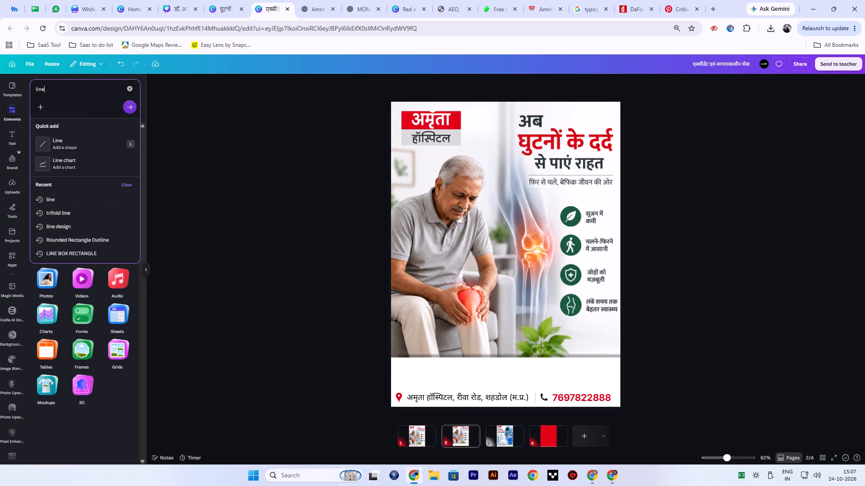
{"action": "left_click", "coordinate": [101, 139]}
{"action": "left_click", "coordinate": [670, 226]}
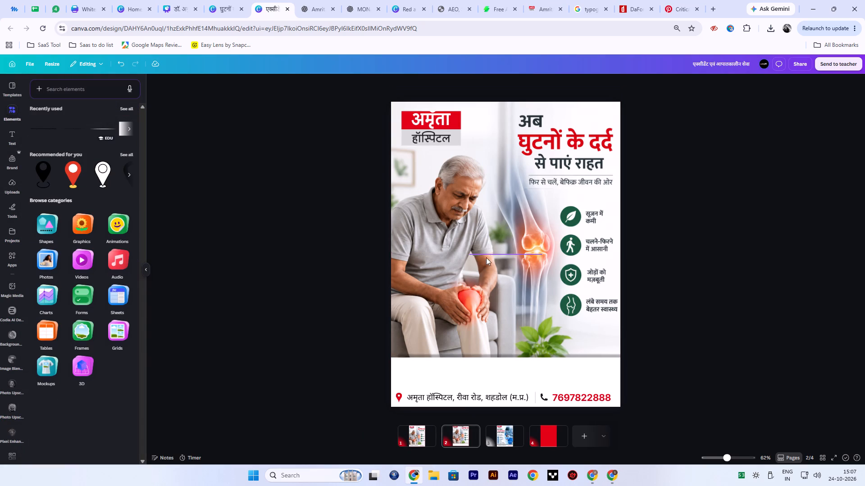
{"action": "left_click_drag", "start_coordinate": [489, 254], "coordinate": [413, 385]}
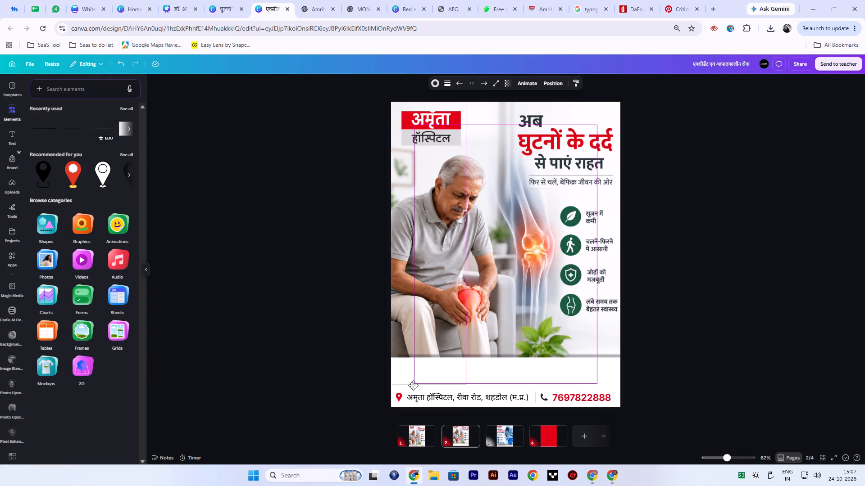
{"action": "left_click_drag", "start_coordinate": [413, 385], "coordinate": [416, 385]}
{"action": "left_click_drag", "start_coordinate": [469, 384], "coordinate": [596, 389], "text": "shift"}
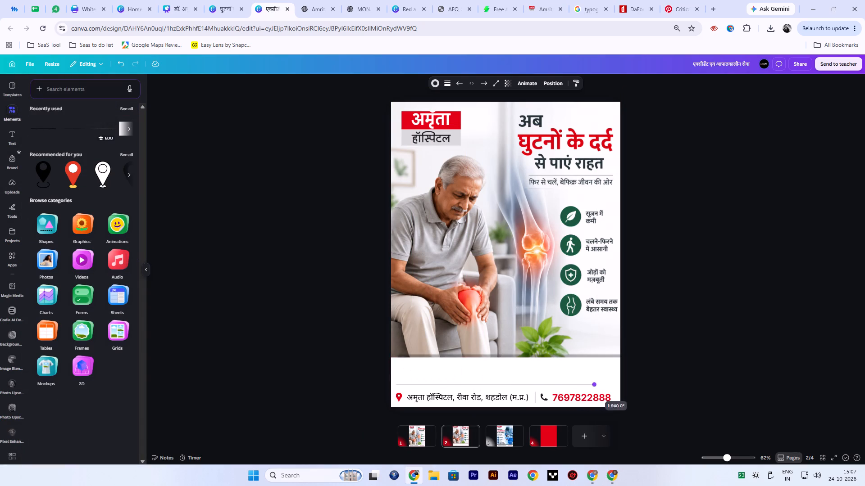
{"action": "left_click_drag", "start_coordinate": [596, 389], "coordinate": [614, 392], "text": "shift"}
{"action": "left_click", "coordinate": [686, 392]}
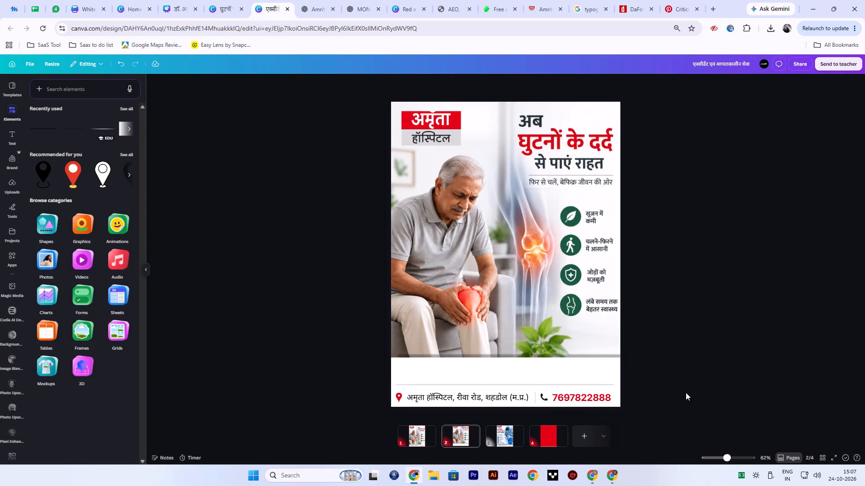
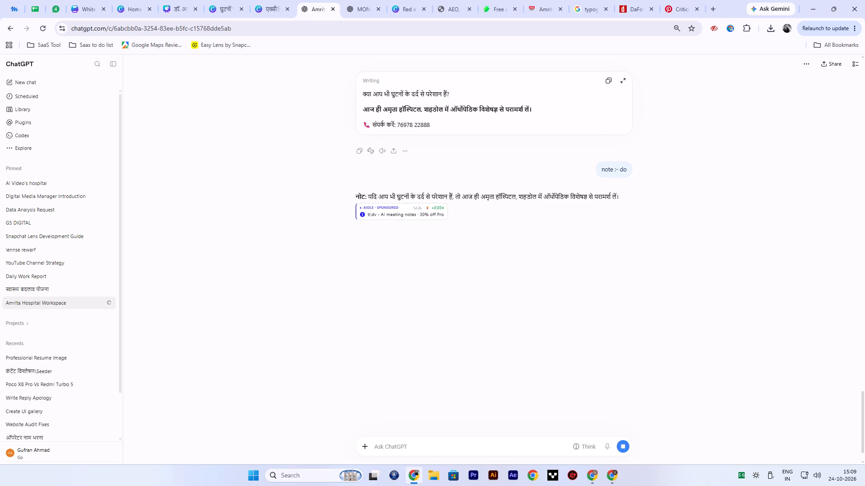
Copy ChatGPT's one-sentence नोट and paste it into the Canva knee-pain poster's white footer, above the line.
{"action": "left_click", "coordinate": [351, 197]}
{"action": "left_click_drag", "start_coordinate": [351, 197], "coordinate": [631, 196]}
{"action": "left_click_drag", "start_coordinate": [631, 196], "coordinate": [630, 198]}
{"action": "key", "text": "ctrl+c"}
{"action": "left_click", "coordinate": [278, 0]}
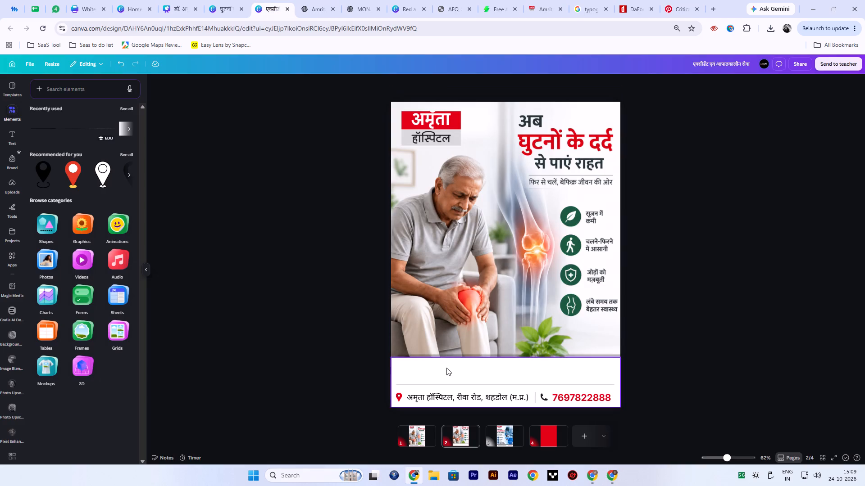
{"action": "left_click", "coordinate": [447, 368]}
{"action": "key", "text": "ctrl+v"}
{"action": "left_click_drag", "start_coordinate": [781, 265], "coordinate": [774, 264]}
{"action": "left_click_drag", "start_coordinate": [518, 256], "coordinate": [505, 369]}
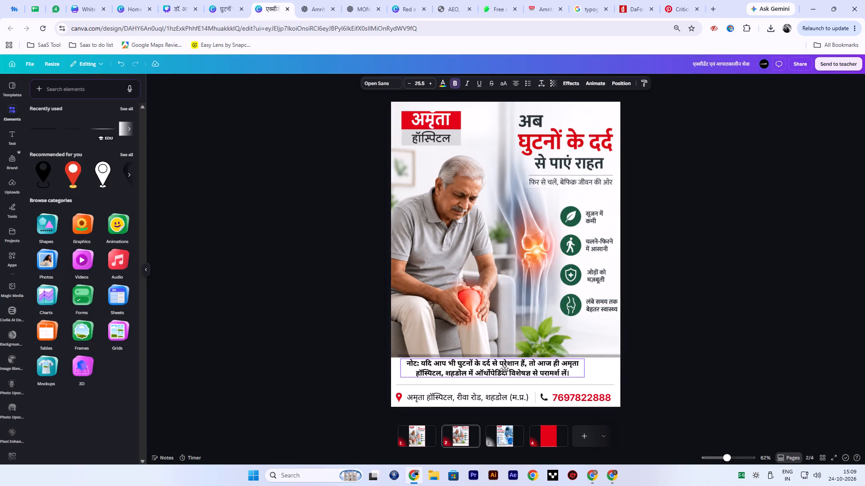
{"action": "left_click_drag", "start_coordinate": [505, 369], "coordinate": [500, 373]}
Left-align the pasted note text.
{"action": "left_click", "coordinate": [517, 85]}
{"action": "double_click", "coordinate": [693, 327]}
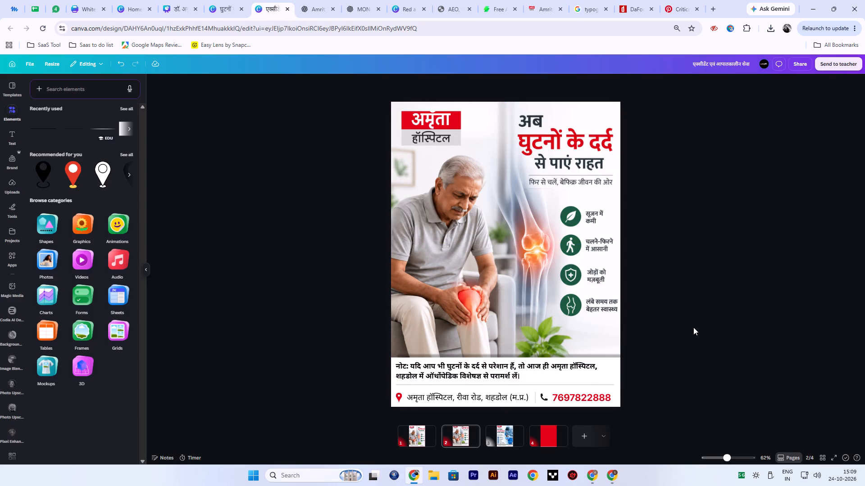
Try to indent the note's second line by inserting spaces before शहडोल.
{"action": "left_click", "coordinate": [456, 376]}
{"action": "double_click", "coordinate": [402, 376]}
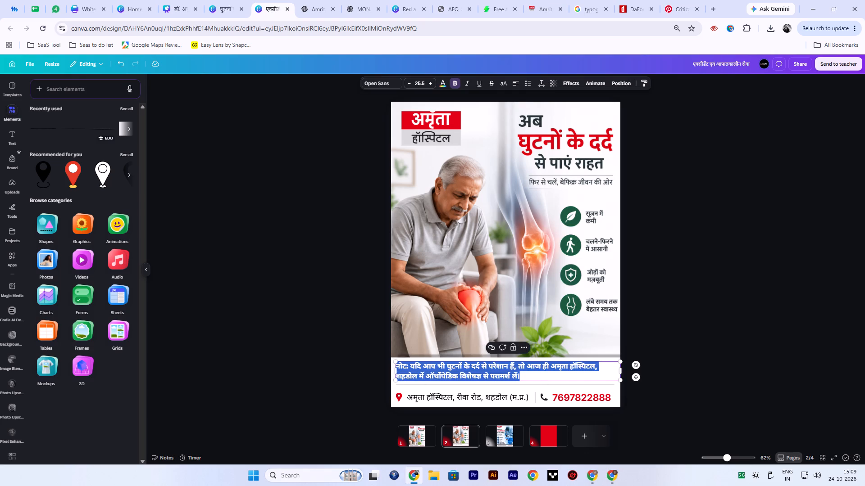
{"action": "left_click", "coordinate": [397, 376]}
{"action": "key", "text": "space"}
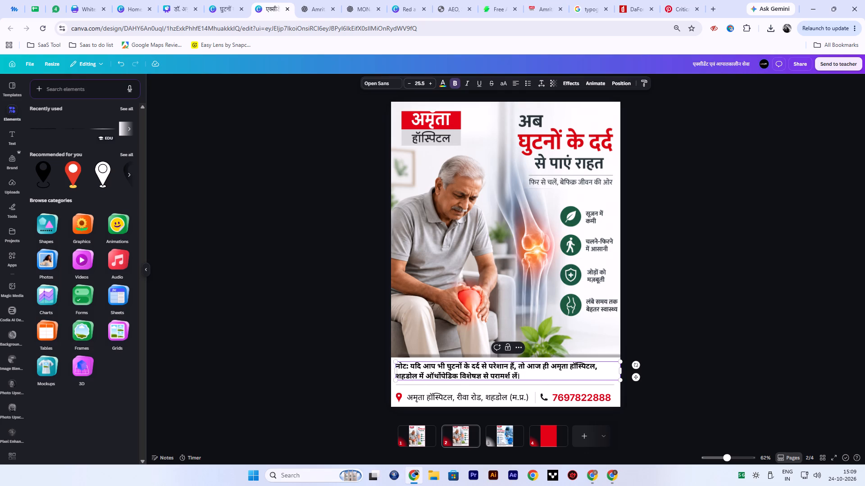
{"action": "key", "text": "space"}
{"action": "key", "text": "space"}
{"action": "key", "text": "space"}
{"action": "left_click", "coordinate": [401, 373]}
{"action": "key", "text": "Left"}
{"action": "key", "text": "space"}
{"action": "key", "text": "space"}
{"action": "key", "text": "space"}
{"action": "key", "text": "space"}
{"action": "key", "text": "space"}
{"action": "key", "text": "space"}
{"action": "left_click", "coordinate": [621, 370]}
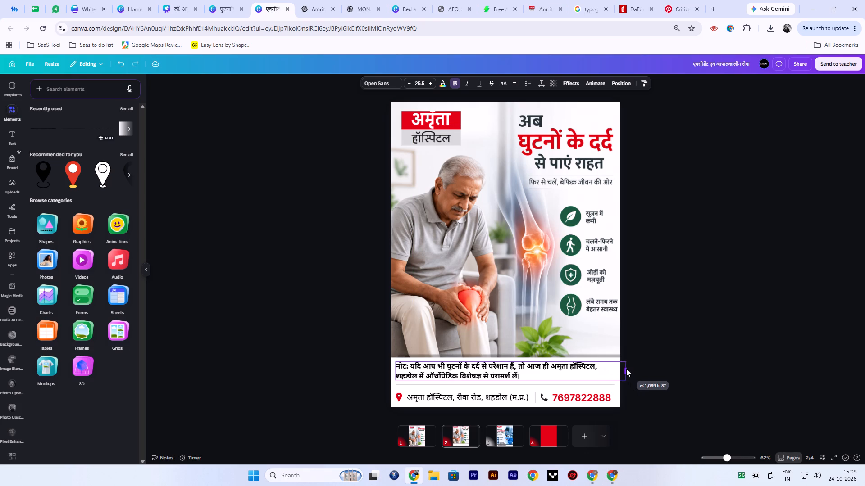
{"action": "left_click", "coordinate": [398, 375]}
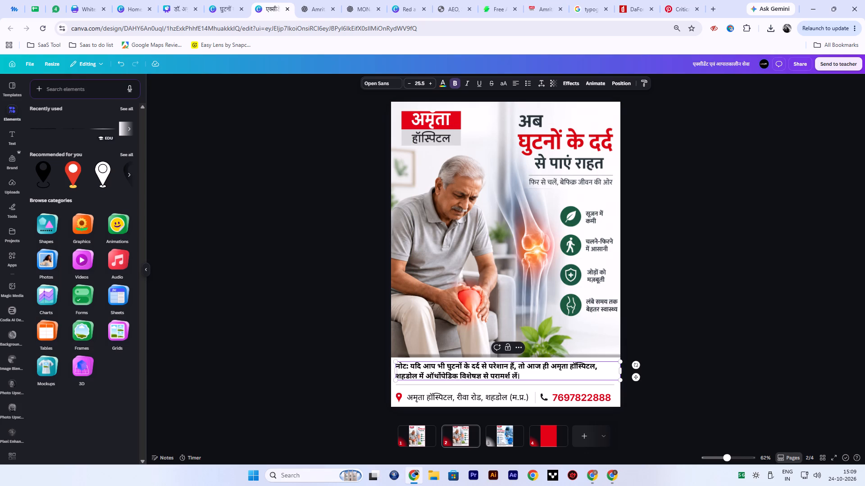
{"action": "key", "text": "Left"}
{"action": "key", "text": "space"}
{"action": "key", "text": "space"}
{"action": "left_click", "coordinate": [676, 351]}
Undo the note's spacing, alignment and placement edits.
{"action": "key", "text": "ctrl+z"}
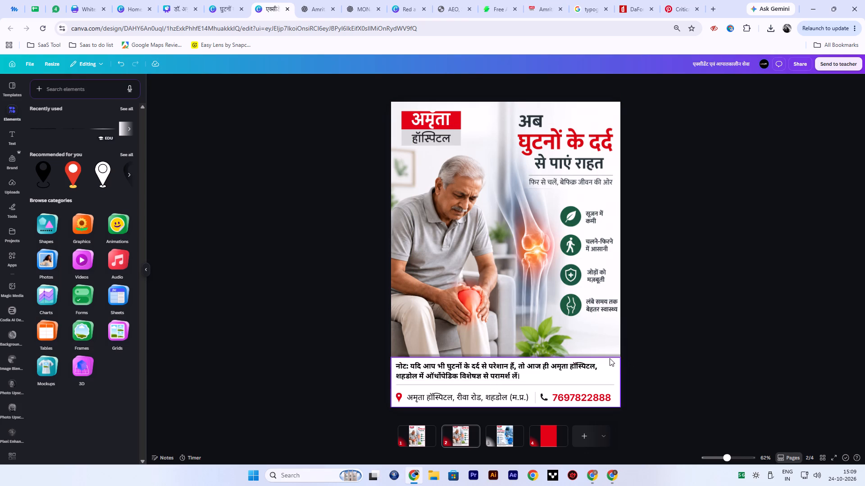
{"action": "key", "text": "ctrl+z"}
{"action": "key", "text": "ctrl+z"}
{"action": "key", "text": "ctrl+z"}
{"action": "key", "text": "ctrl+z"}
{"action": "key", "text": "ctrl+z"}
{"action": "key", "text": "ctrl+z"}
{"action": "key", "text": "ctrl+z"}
Move the pasted note into the white footer above the line.
{"action": "left_click_drag", "start_coordinate": [518, 253], "coordinate": [497, 370]}
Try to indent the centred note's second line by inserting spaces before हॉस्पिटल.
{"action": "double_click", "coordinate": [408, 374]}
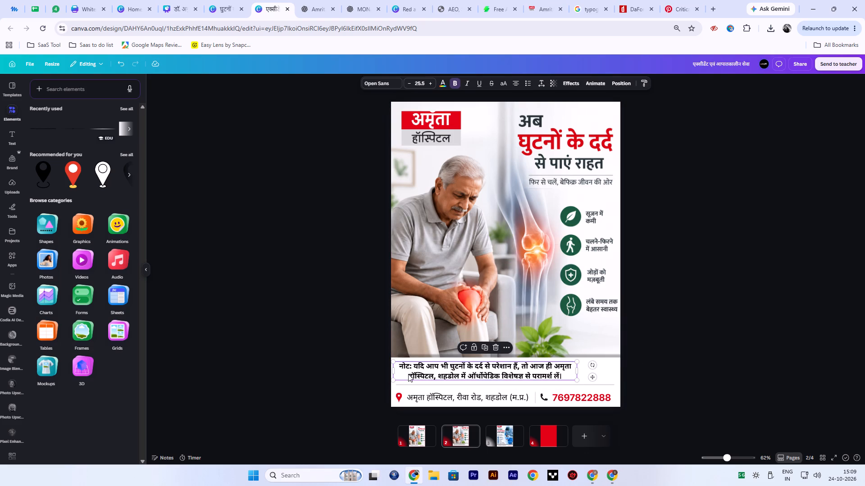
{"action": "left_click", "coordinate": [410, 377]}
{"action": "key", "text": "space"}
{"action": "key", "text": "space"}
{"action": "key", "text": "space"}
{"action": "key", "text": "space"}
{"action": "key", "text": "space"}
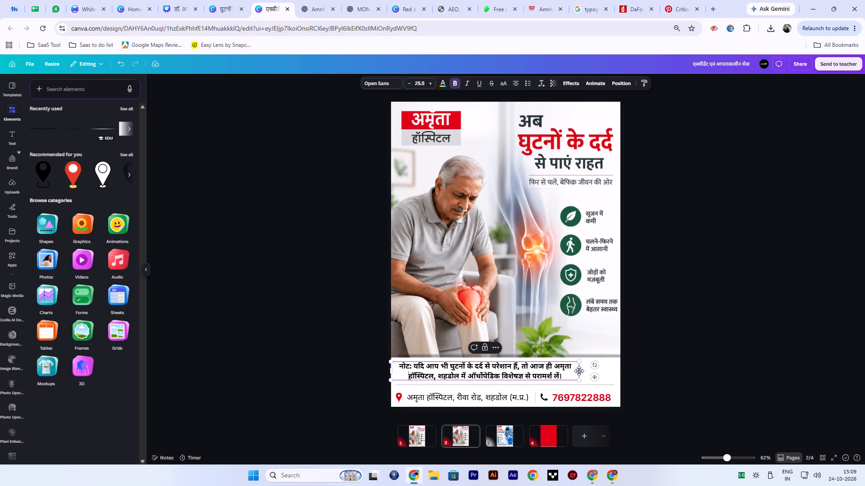
Widen the note's text box and replace the extra spaces before हॉस्पिटल with a line break.
{"action": "left_click_drag", "start_coordinate": [581, 371], "coordinate": [621, 370]}
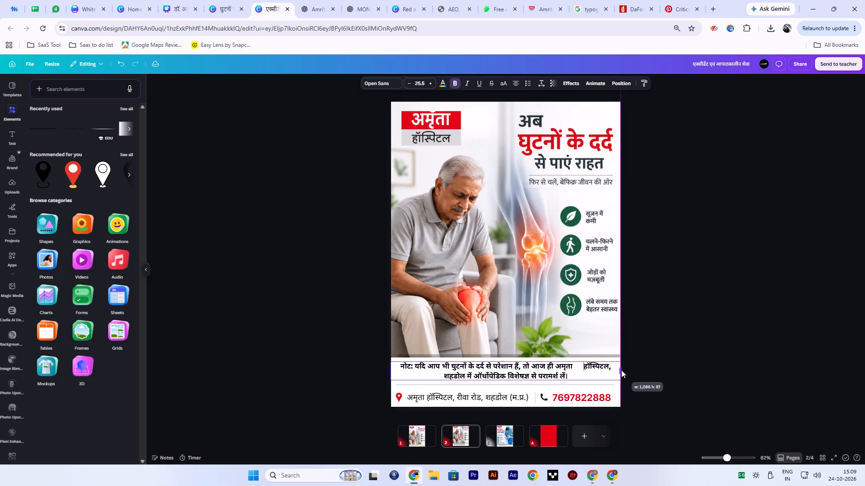
{"action": "left_click_drag", "start_coordinate": [621, 370], "coordinate": [790, 355]}
{"action": "key", "text": "BackSpace"}
{"action": "key", "text": "BackSpace"}
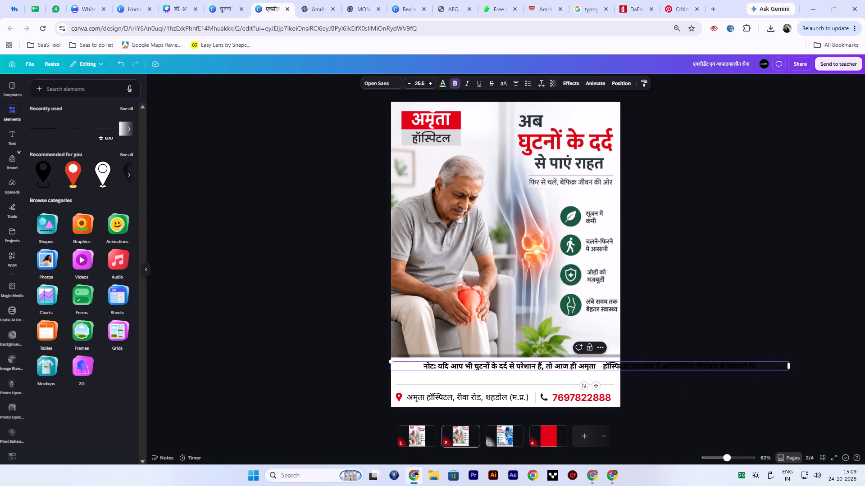
{"action": "key", "text": "BackSpace"}
{"action": "key", "text": "BackSpace"}
{"action": "key", "text": "BackSpace"}
{"action": "key", "text": "BackSpace"}
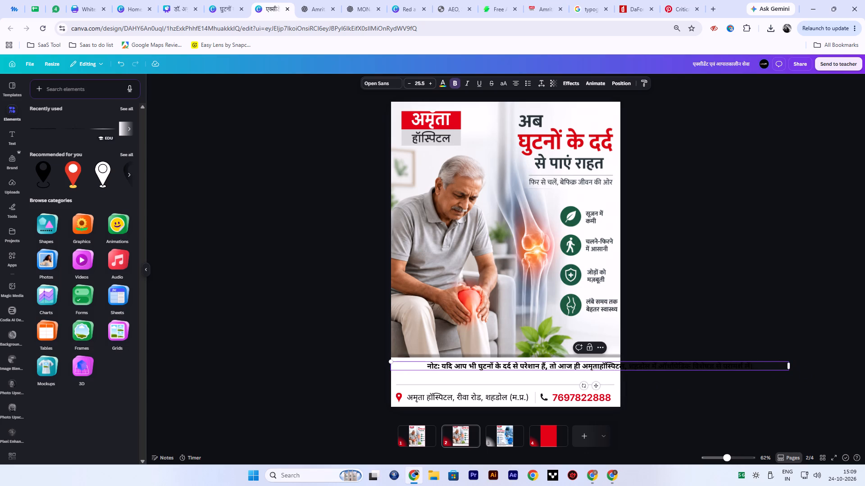
{"action": "key", "text": "space"}
{"action": "key", "text": "Return"}
{"action": "left_click", "coordinate": [668, 319]}
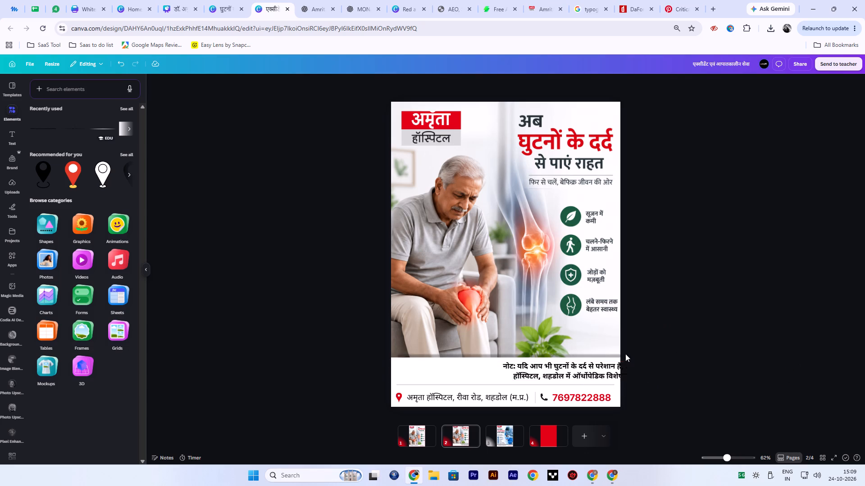
Indent the note's second line with six spaces before हॉस्पिटल.
{"action": "left_click", "coordinate": [514, 380]}
{"action": "left_click", "coordinate": [509, 374]}
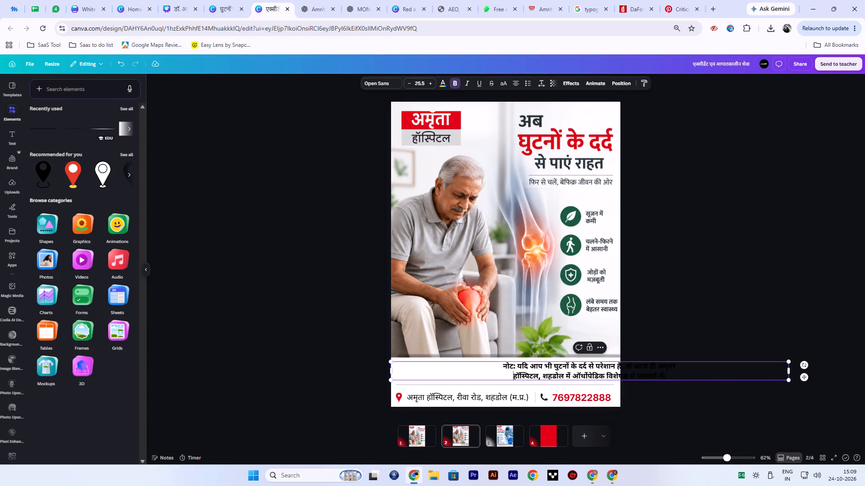
{"action": "key", "text": "space"}
{"action": "key", "text": "space"}
{"action": "key", "text": "space"}
{"action": "key", "text": "space"}
{"action": "key", "text": "space"}
{"action": "key", "text": "space"}
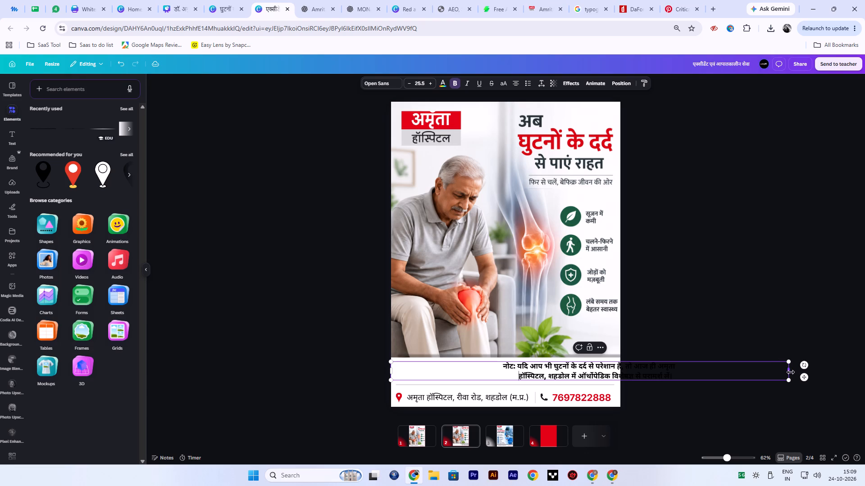
Narrow the note's text box to fit its two lines within the poster.
{"action": "left_click_drag", "start_coordinate": [791, 372], "coordinate": [583, 379]}
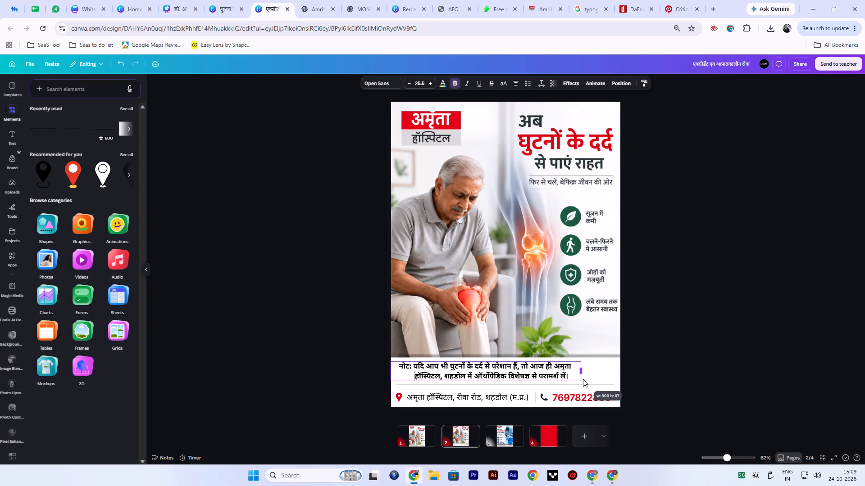
{"action": "left_click_drag", "start_coordinate": [583, 379], "coordinate": [569, 377]}
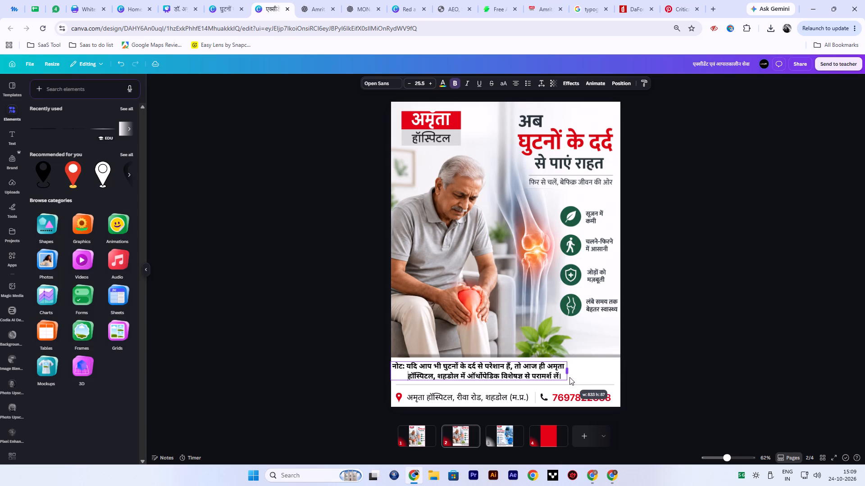
{"action": "left_click_drag", "start_coordinate": [569, 377], "coordinate": [573, 377]}
Enlarge the note text to size 29.4 and centre it in the footer above the line.
{"action": "left_click_drag", "start_coordinate": [570, 382], "coordinate": [598, 379]}
{"action": "left_click", "coordinate": [700, 371]}
{"action": "left_click_drag", "start_coordinate": [557, 378], "coordinate": [564, 377]}
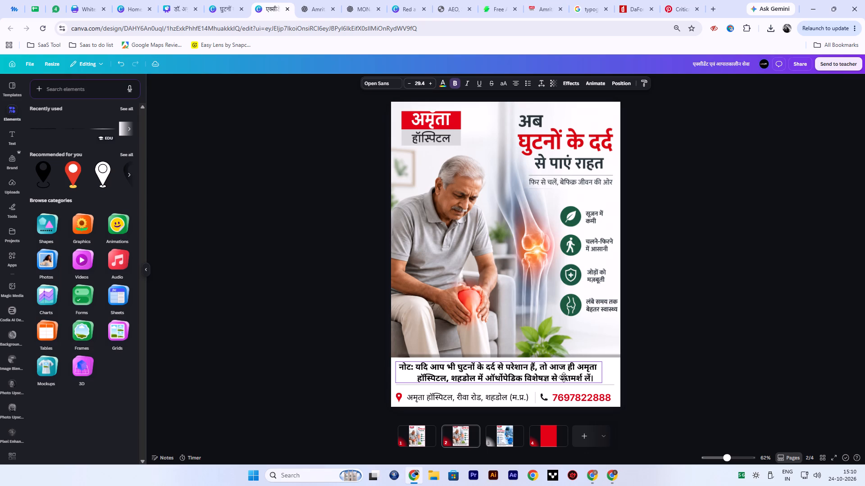
{"action": "left_click_drag", "start_coordinate": [564, 377], "coordinate": [566, 377]}
{"action": "double_click", "coordinate": [813, 382]}
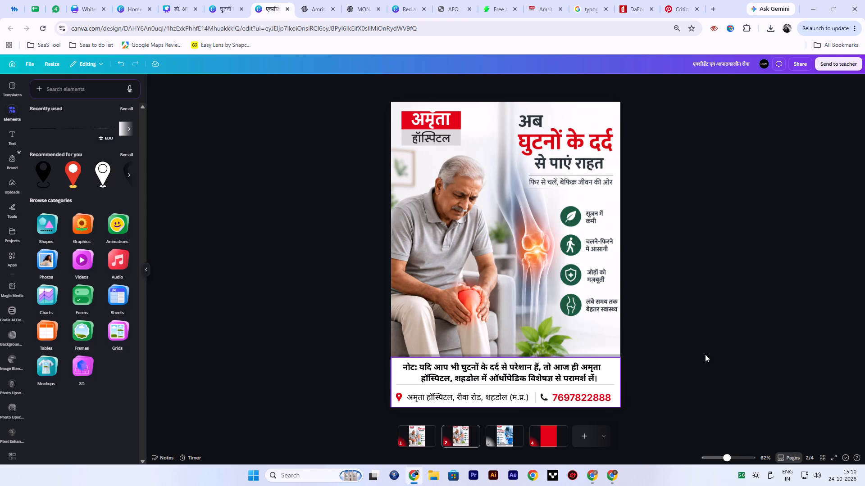
Change the note's font to Utsaah Bold.
{"action": "left_click", "coordinate": [584, 374]}
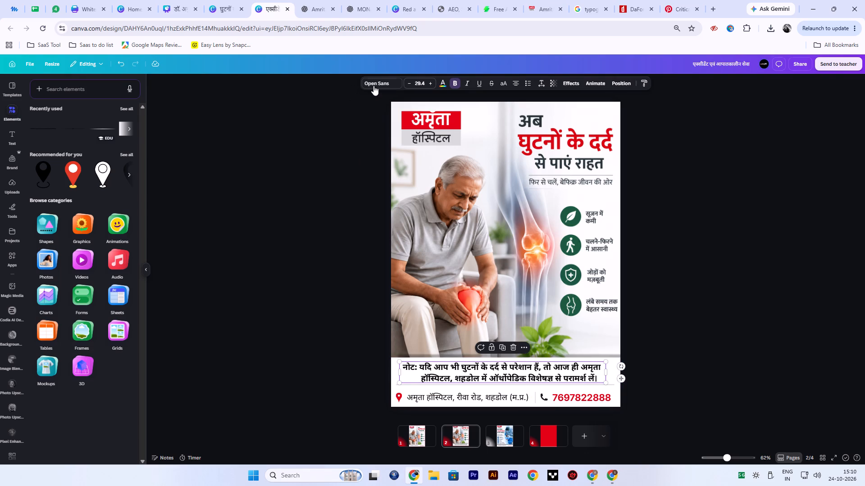
{"action": "left_click", "coordinate": [373, 82]}
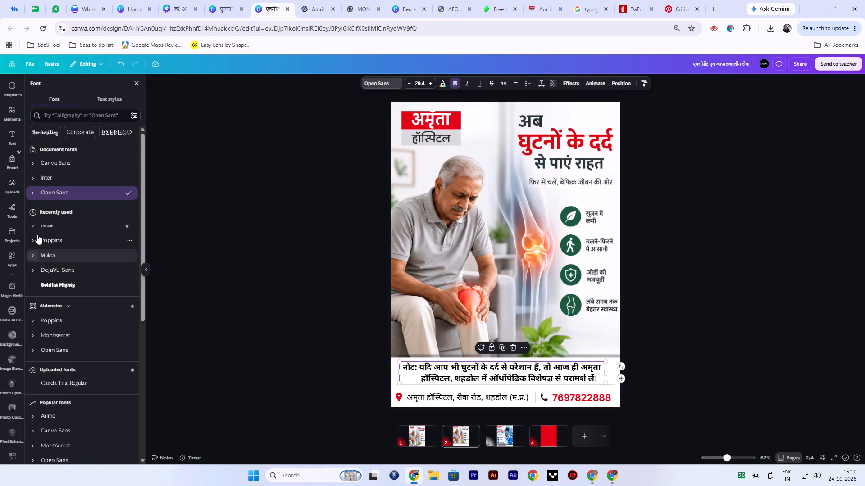
{"action": "left_click", "coordinate": [36, 227]}
{"action": "left_click", "coordinate": [46, 252]}
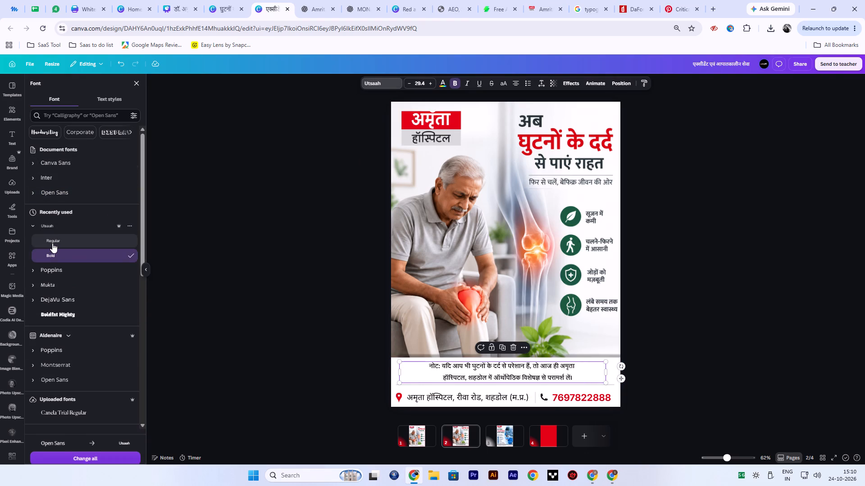
{"action": "left_click", "coordinate": [771, 350]}
Enlarge the consultation note to size 33.3 and recentre it in the white footer above the divider line.
{"action": "left_click_drag", "start_coordinate": [528, 374], "coordinate": [512, 374]}
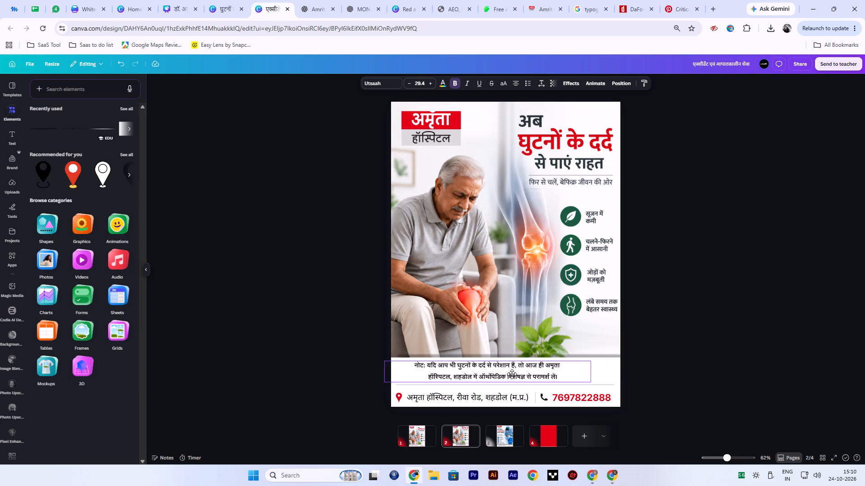
{"action": "left_click_drag", "start_coordinate": [512, 374], "coordinate": [499, 375]}
{"action": "left_click_drag", "start_coordinate": [578, 363], "coordinate": [597, 362]}
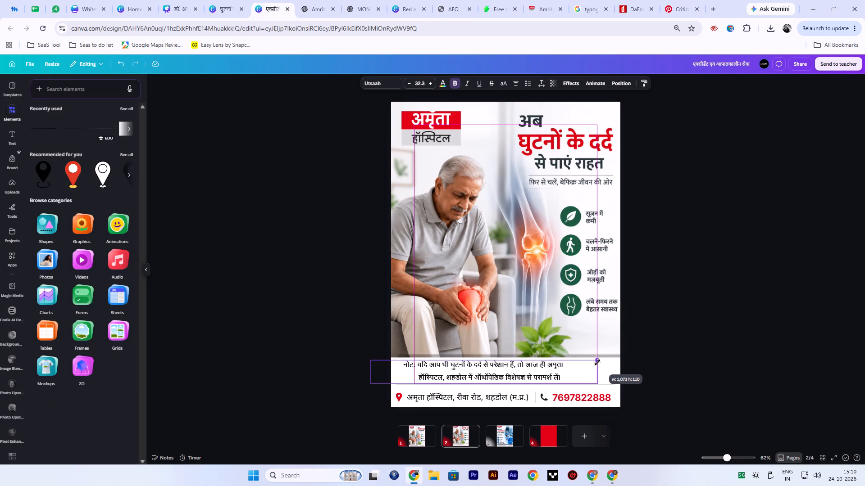
{"action": "left_click_drag", "start_coordinate": [597, 362], "coordinate": [605, 362]}
{"action": "left_click", "coordinate": [738, 370]}
{"action": "left_click_drag", "start_coordinate": [571, 370], "coordinate": [575, 369]}
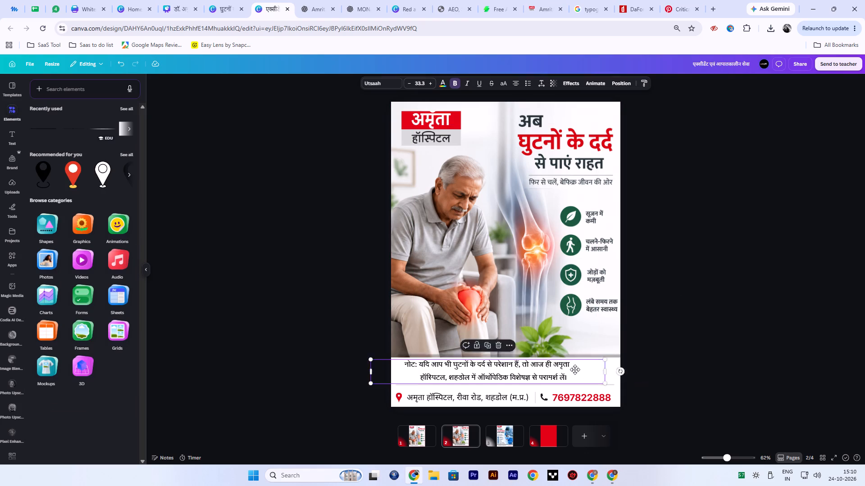
{"action": "left_click_drag", "start_coordinate": [575, 369], "coordinate": [588, 370]}
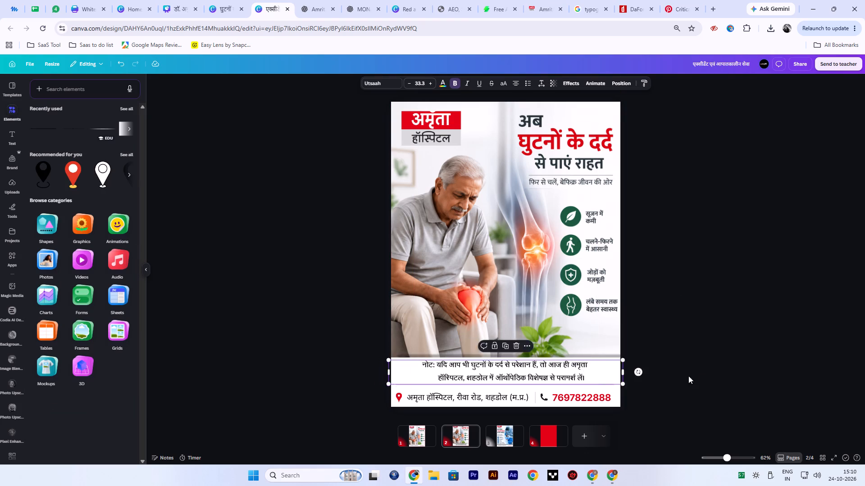
{"action": "double_click", "coordinate": [702, 376]}
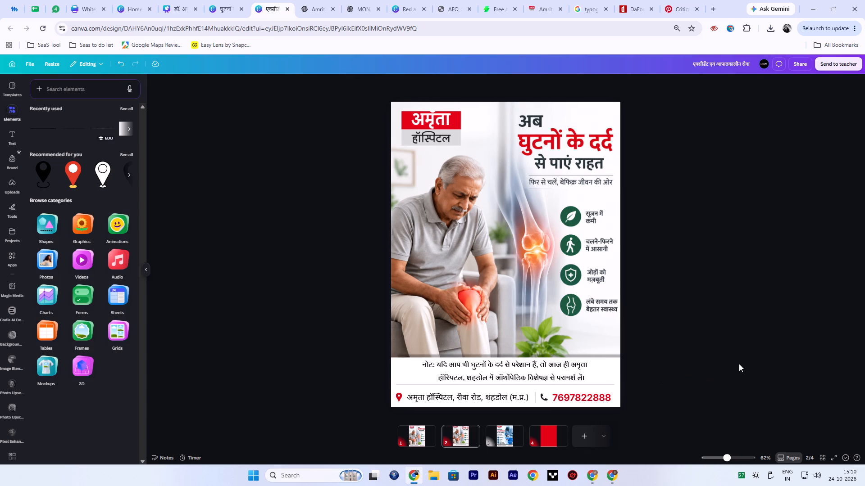
{"action": "left_click", "coordinate": [739, 364]}
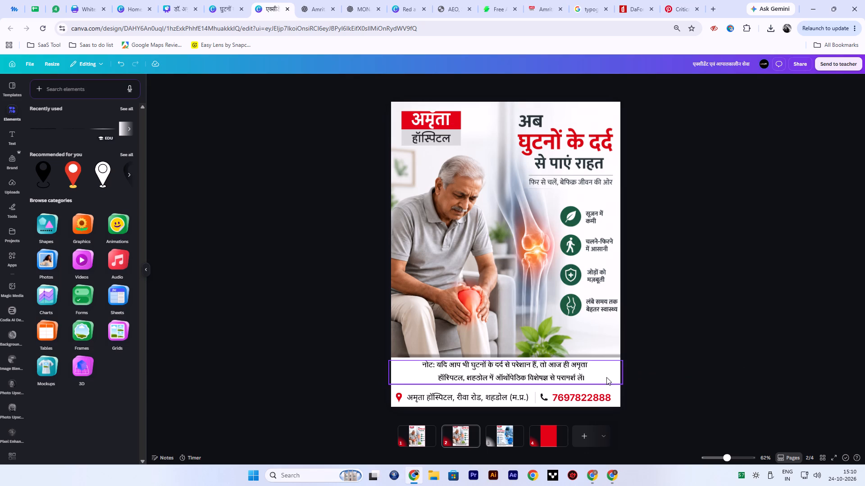
Left-align the consultation note's text and shift its box slightly toward the poster's right edge.
{"action": "left_click", "coordinate": [495, 367]}
{"action": "left_click", "coordinate": [517, 83]}
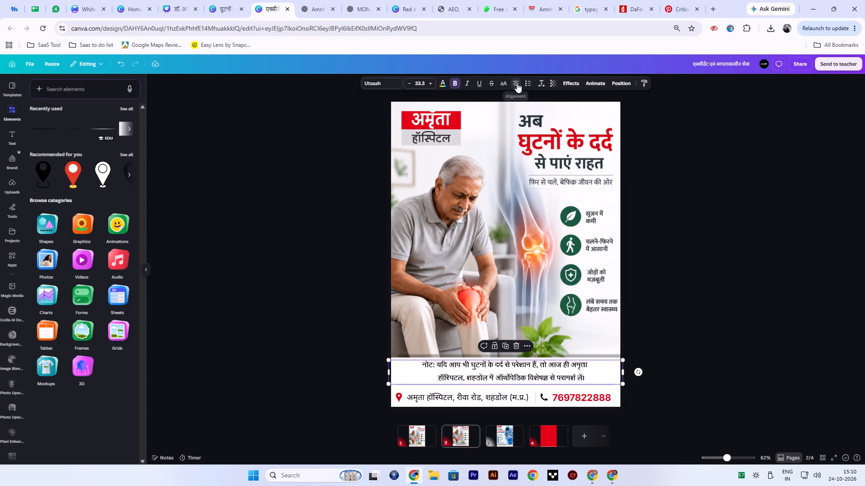
{"action": "left_click", "coordinate": [740, 370]}
{"action": "left_click_drag", "start_coordinate": [555, 372], "coordinate": [565, 373]}
{"action": "left_click", "coordinate": [708, 367]}
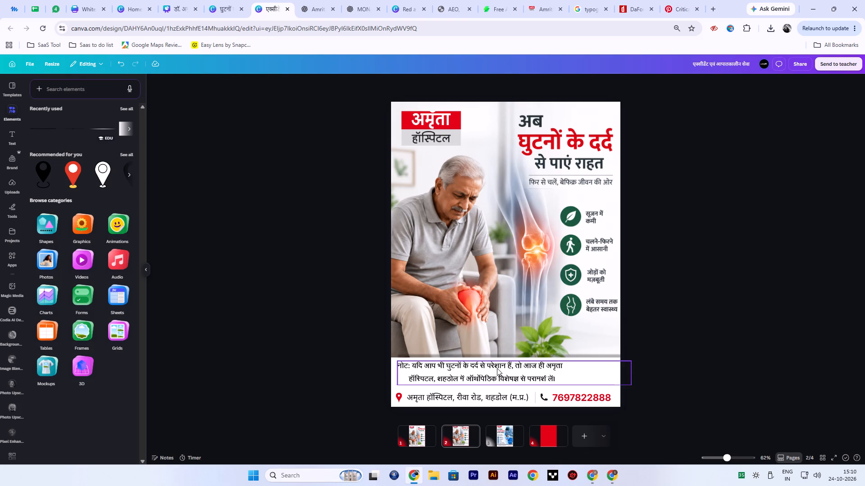
Move the note up onto the photo and lower the top edge of the white footer rectangle slightly.
{"action": "left_click_drag", "start_coordinate": [571, 372], "coordinate": [585, 310]}
{"action": "left_click", "coordinate": [531, 375]}
{"action": "left_click_drag", "start_coordinate": [506, 356], "coordinate": [508, 362]}
Move the whole address and phone row, with its icons and separator, up above the footer's divider line.
{"action": "left_click", "coordinate": [379, 396]}
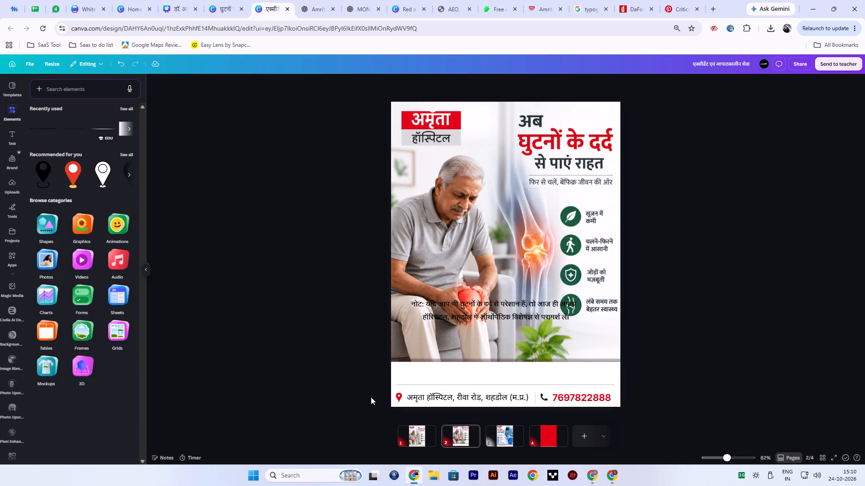
{"action": "left_click_drag", "start_coordinate": [371, 397], "coordinate": [629, 397]}
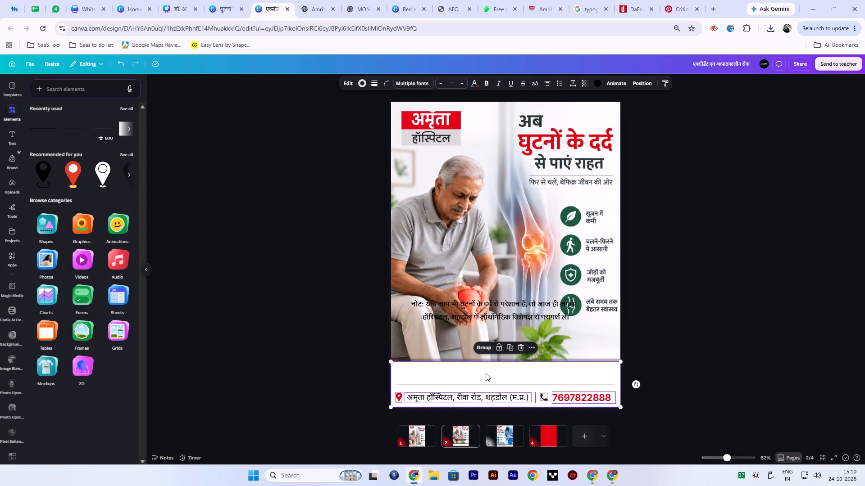
{"action": "left_click", "coordinate": [486, 374], "text": "shift"}
{"action": "left_click_drag", "start_coordinate": [506, 400], "coordinate": [506, 374]}
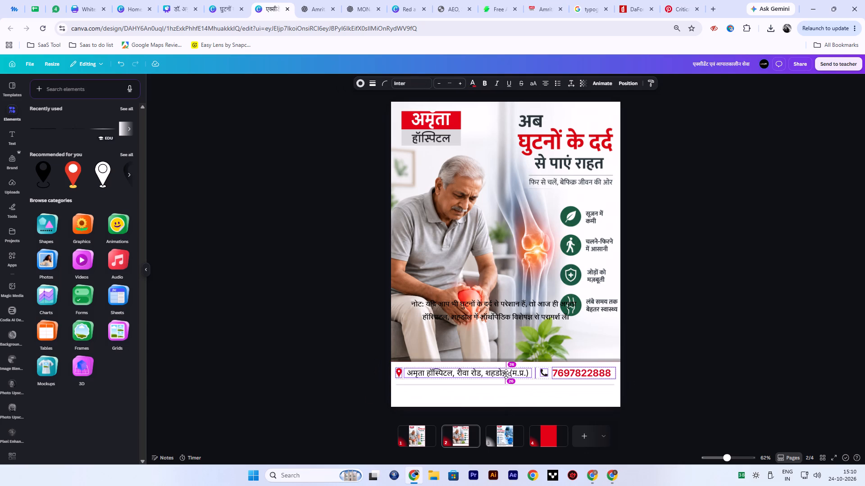
{"action": "left_click_drag", "start_coordinate": [506, 374], "coordinate": [506, 374]}
Shorten the white footer rectangle from below to end at the divider line, exposing a background strip.
{"action": "left_click", "coordinate": [527, 404]}
{"action": "left_click_drag", "start_coordinate": [514, 406], "coordinate": [514, 385]}
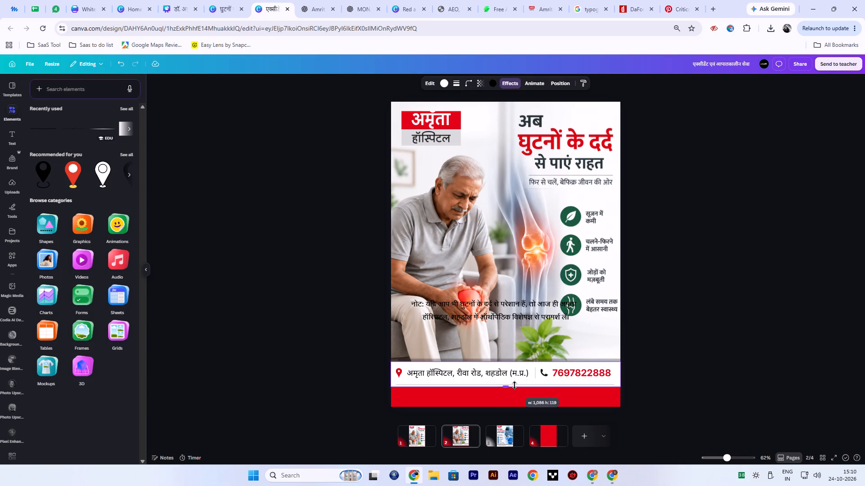
{"action": "left_click_drag", "start_coordinate": [514, 385], "coordinate": [515, 384]}
{"action": "left_click", "coordinate": [741, 380]}
{"action": "left_click", "coordinate": [737, 379]}
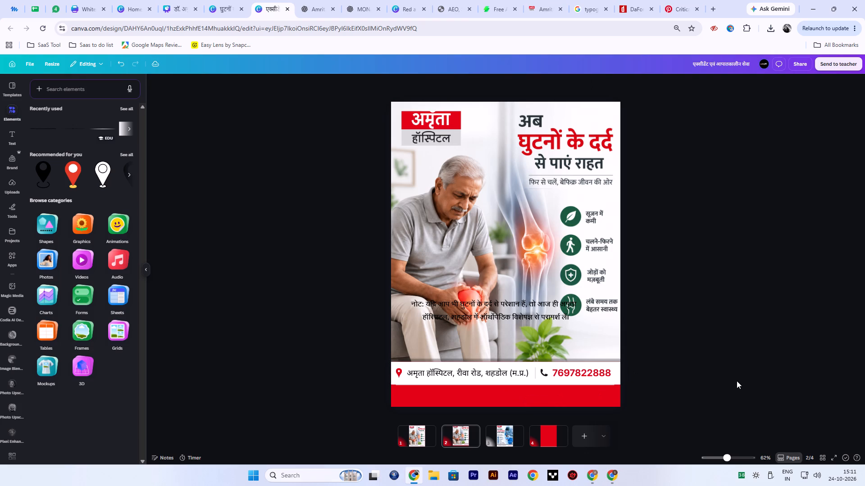
Change the page's background colour from red to the light grey among the background colours.
{"action": "left_click", "coordinate": [458, 396]}
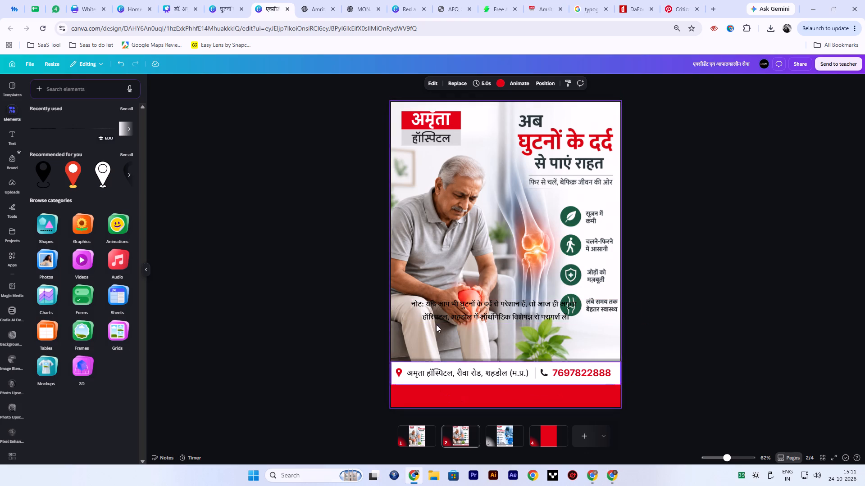
{"action": "left_click", "coordinate": [493, 84]}
{"action": "left_click", "coordinate": [501, 85]}
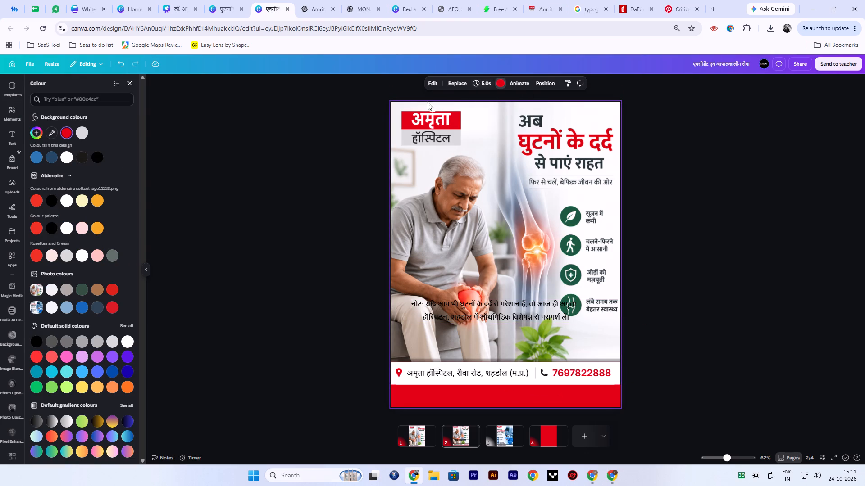
{"action": "left_click", "coordinate": [82, 131]}
{"action": "double_click", "coordinate": [196, 229]}
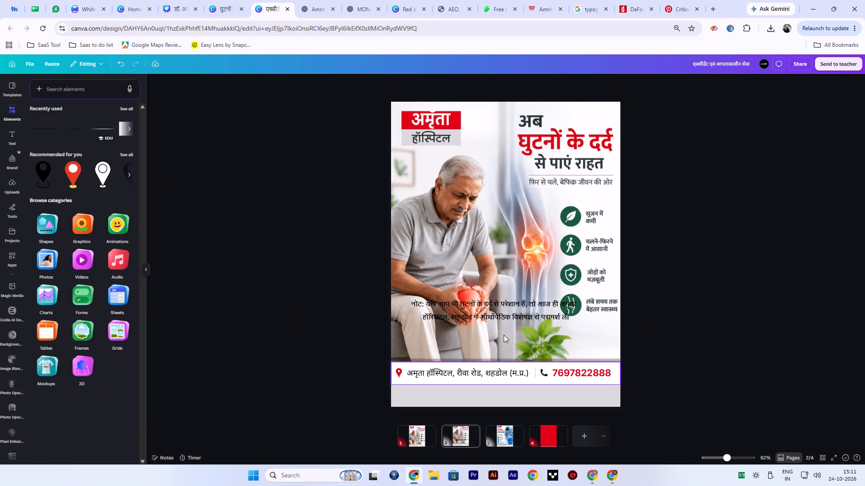
Move the consultation note down onto the grey strip and widen its text box beyond the poster's right edge.
{"action": "left_click_drag", "start_coordinate": [503, 310], "coordinate": [483, 399]}
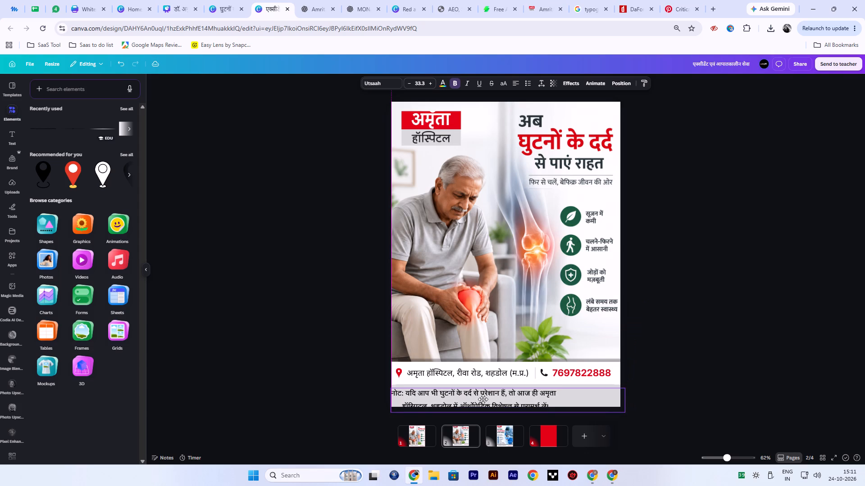
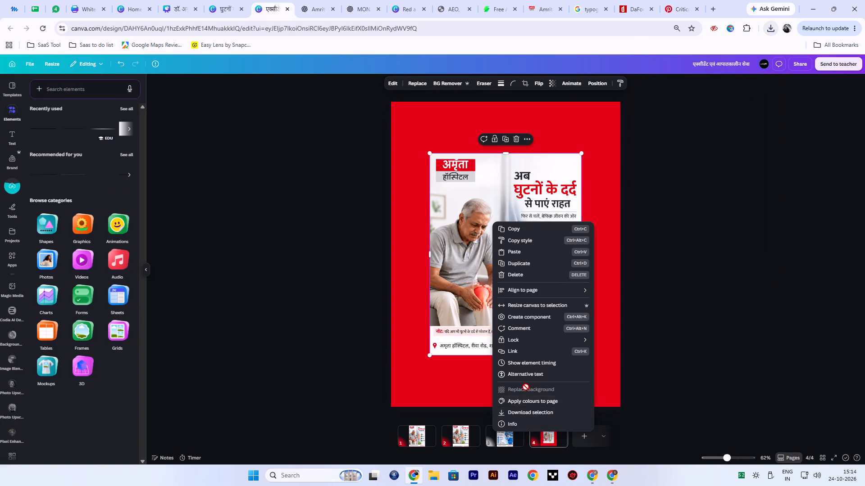
{"action": "left_click", "coordinate": [732, 357]}
Align the poster to page 4's top-left corner, enlarge it to fill the page, and make it the page background.
{"action": "left_click_drag", "start_coordinate": [536, 319], "coordinate": [498, 267]}
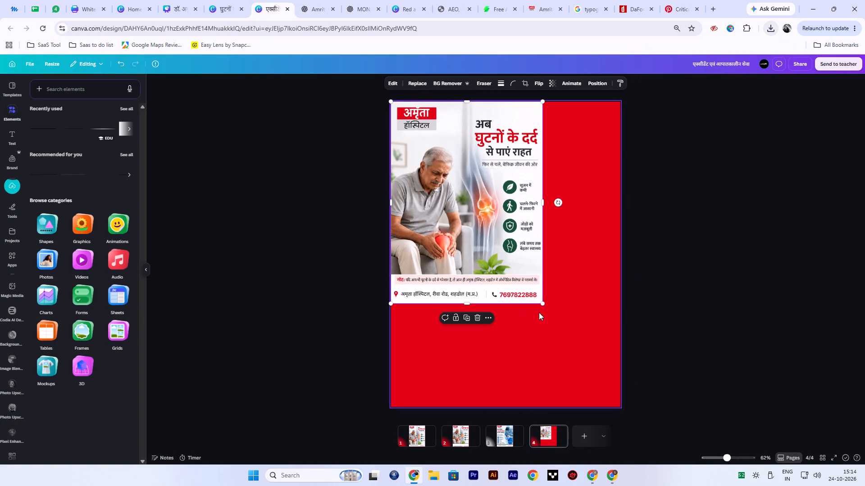
{"action": "left_click_drag", "start_coordinate": [542, 305], "coordinate": [643, 391]}
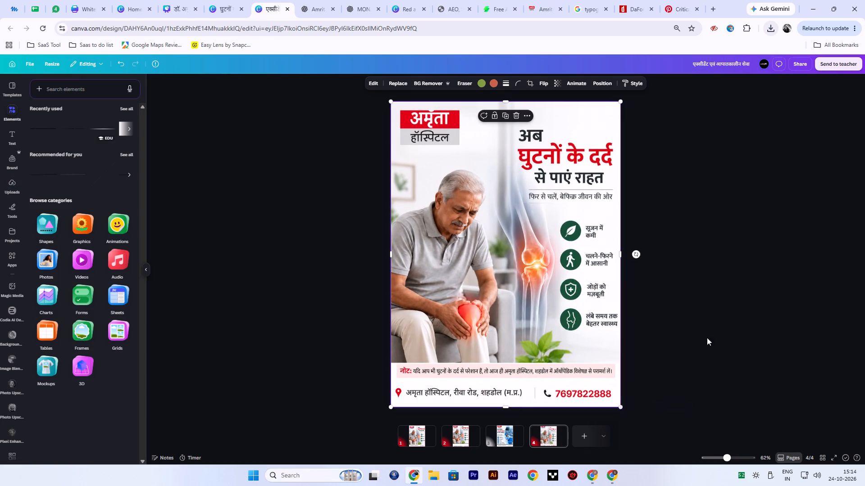
{"action": "left_click", "coordinate": [743, 318]}
{"action": "right_click", "coordinate": [527, 210]}
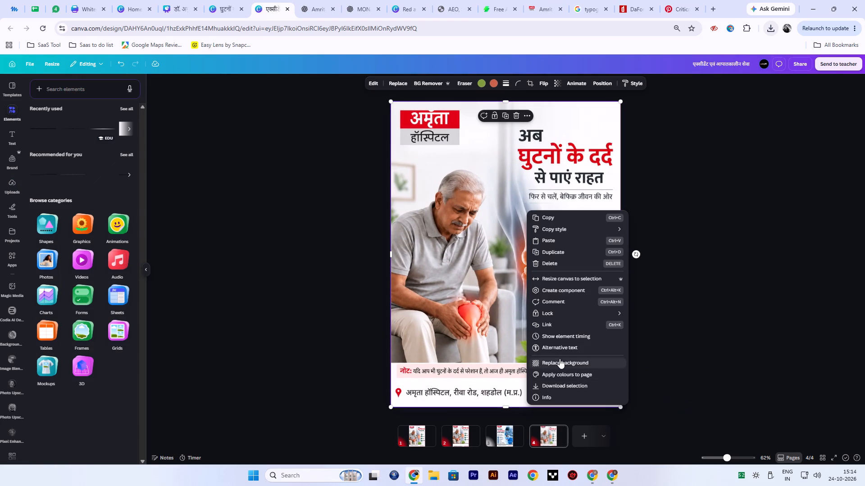
{"action": "left_click", "coordinate": [560, 361]}
Copy the horizontal divider line above the address on page 2 and paste it onto page 4.
{"action": "left_click", "coordinate": [227, 0]}
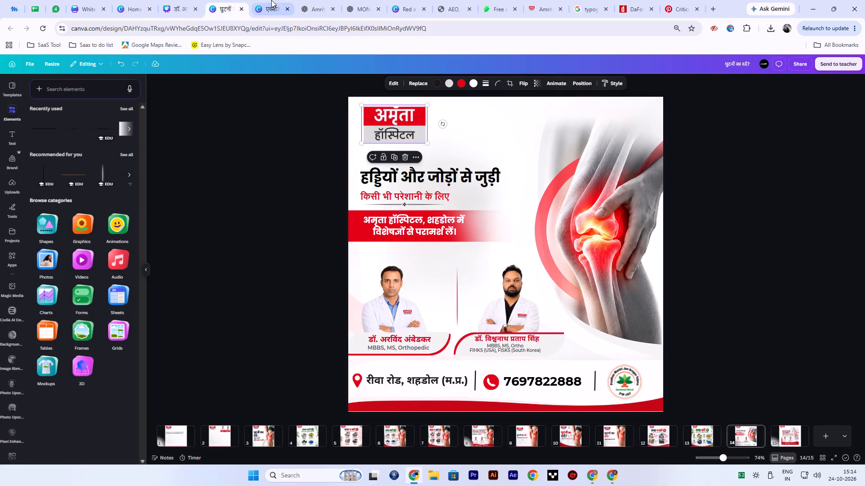
{"action": "left_click", "coordinate": [272, 0]}
{"action": "left_click", "coordinate": [458, 430]}
{"action": "left_click", "coordinate": [453, 386]}
{"action": "key", "text": "ctrl+c"}
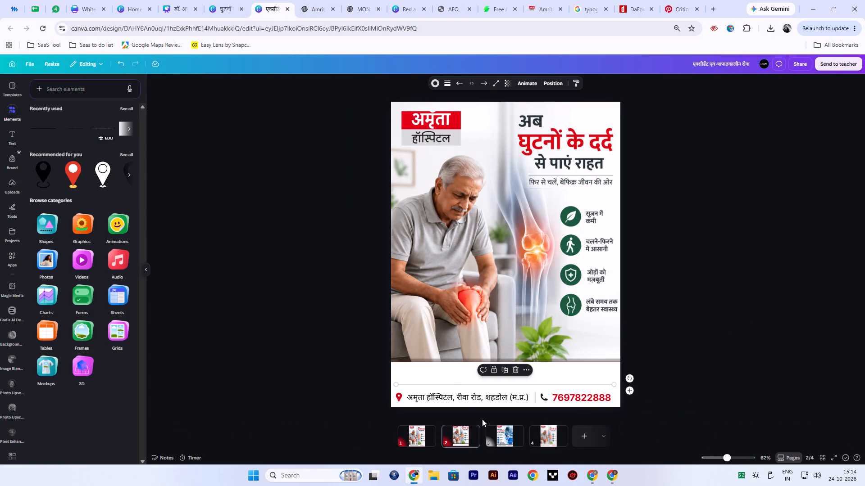
{"action": "left_click", "coordinate": [547, 438]}
{"action": "left_click", "coordinate": [510, 382], "text": "ctrl"}
{"action": "key", "text": "ctrl+v"}
{"action": "left_click", "coordinate": [507, 385]}
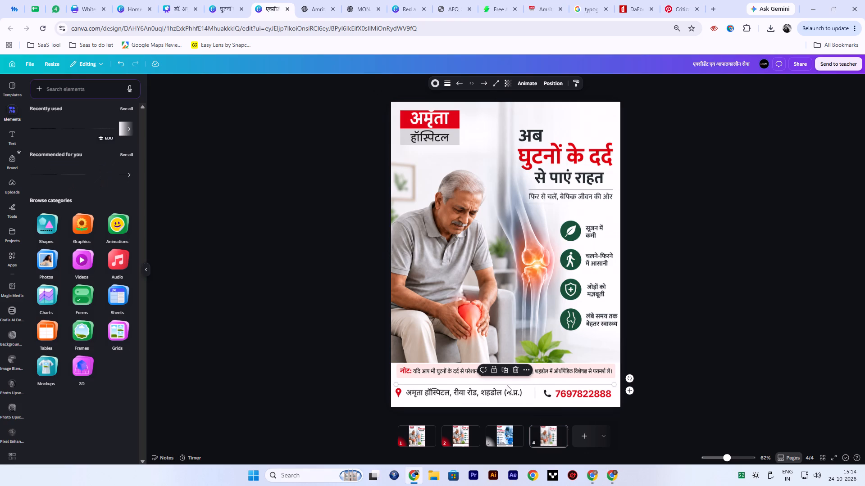
Nudge page 4's divider line slightly up and right so it sits between the note strip and the address row.
{"action": "key", "text": "Up"}
{"action": "key", "text": "Up"}
{"action": "key", "text": "Up"}
{"action": "key", "text": "Up"}
{"action": "key", "text": "Up"}
{"action": "key", "text": "Up"}
{"action": "key", "text": "Up"}
{"action": "key", "text": "Up"}
{"action": "key", "text": "Up"}
{"action": "key", "text": "Up"}
{"action": "key", "text": "Up"}
{"action": "left_click", "coordinate": [694, 391]}
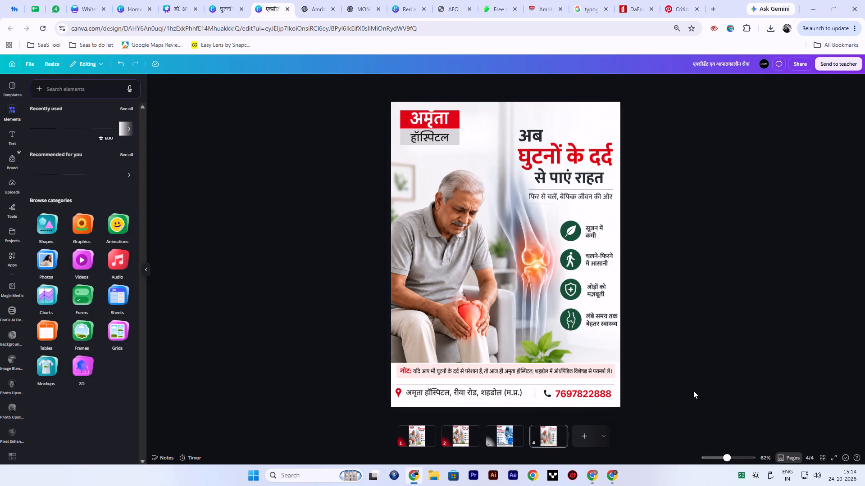
{"action": "left_click", "coordinate": [515, 383]}
{"action": "key", "text": "Up"}
{"action": "key", "text": "Up"}
{"action": "key", "text": "Up"}
{"action": "key", "text": "Up"}
{"action": "key", "text": "Up"}
{"action": "key", "text": "Up"}
{"action": "key", "text": "Up"}
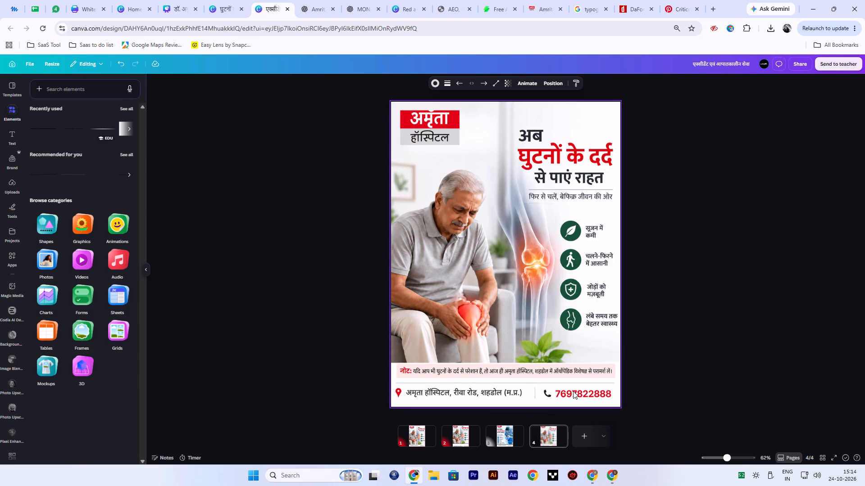
{"action": "key", "text": "Right"}
{"action": "key", "text": "Down"}
{"action": "key", "text": "Down"}
{"action": "key", "text": "Right"}
{"action": "key", "text": "Right"}
{"action": "key", "text": "Right"}
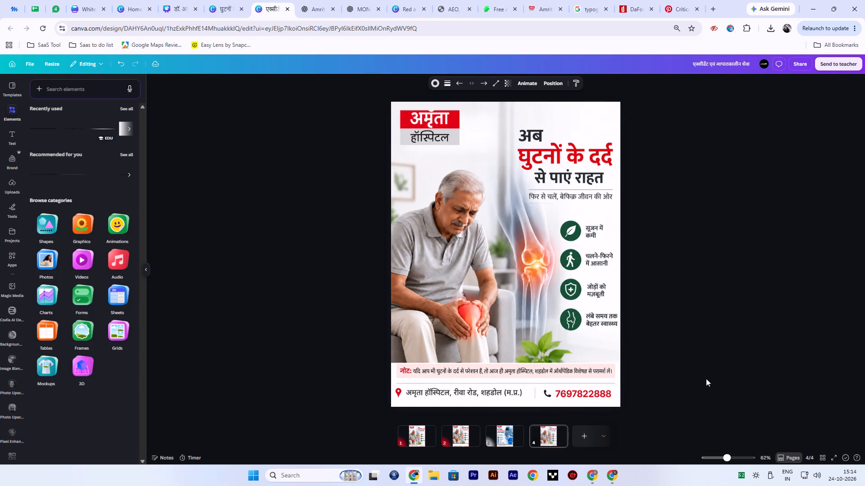
{"action": "double_click", "coordinate": [707, 378]}
{"action": "key", "text": "Up"}
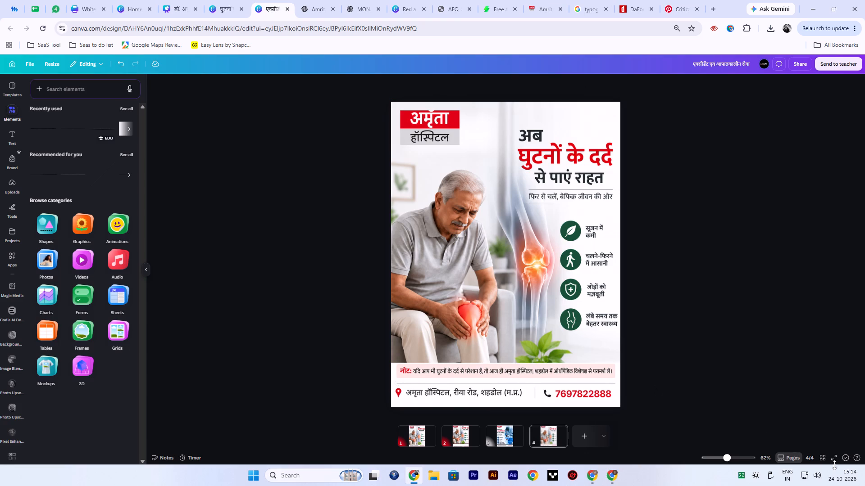
Preview page 4's finished knee-pain poster in full screen.
{"action": "left_click", "coordinate": [836, 461]}
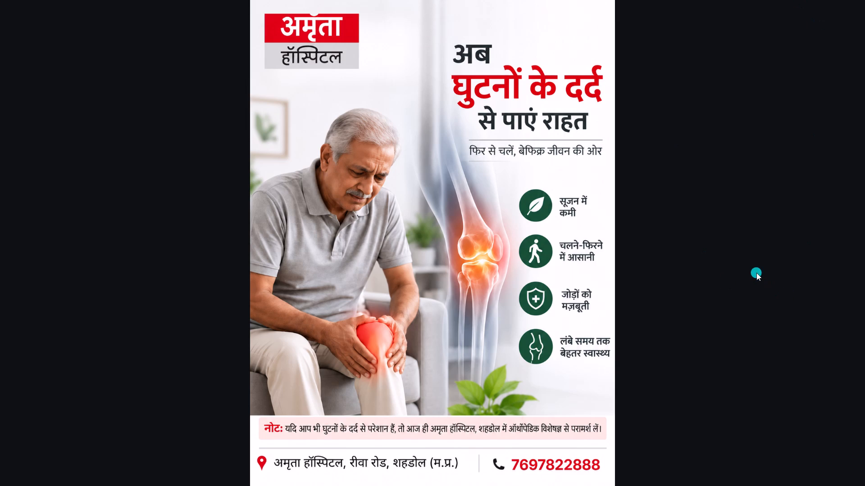
{"action": "key", "text": "Escape"}
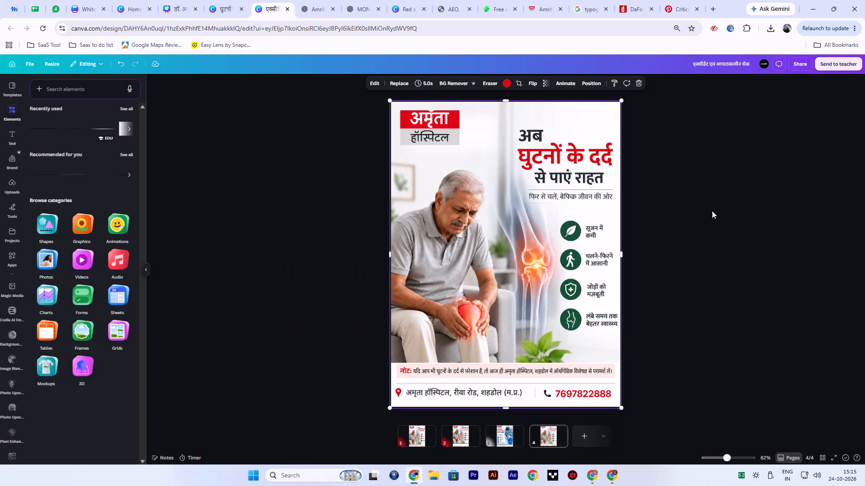
Download only page 4 as a PNG.
{"action": "left_click", "coordinate": [799, 66]}
{"action": "left_click", "coordinate": [751, 221]}
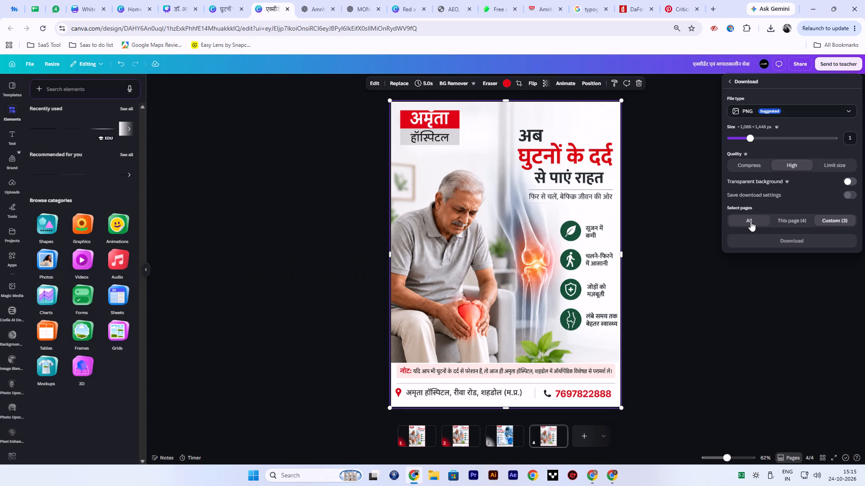
{"action": "left_click", "coordinate": [796, 221]}
{"action": "left_click", "coordinate": [803, 241]}
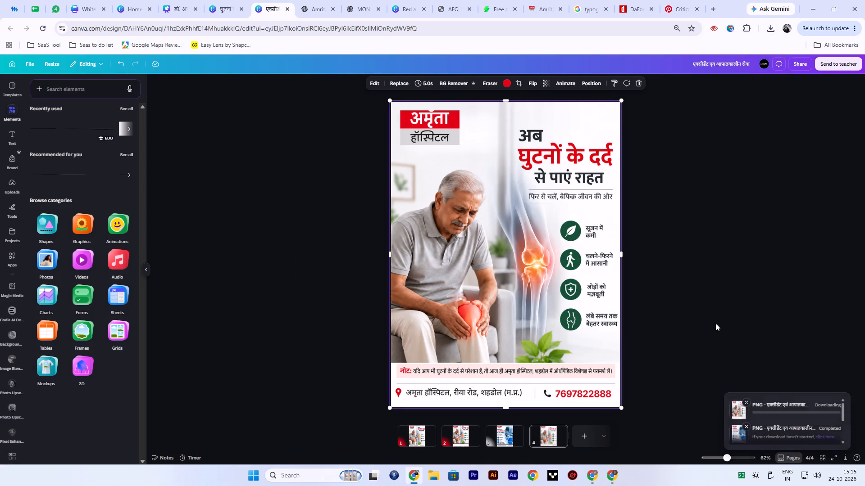
Examine page 4's poster up close, checking the note strip, divider line, address row and headline.
{"action": "left_click", "coordinate": [715, 323]}
{"action": "scroll", "coordinate": [677, 330], "scroll_direction": "up", "scroll_amount": 7, "text": "ctrl"}
{"action": "scroll", "coordinate": [677, 330], "scroll_direction": "down", "scroll_amount": 7}
{"action": "scroll", "coordinate": [679, 330], "scroll_direction": "down", "scroll_amount": 2, "text": "ctrl"}
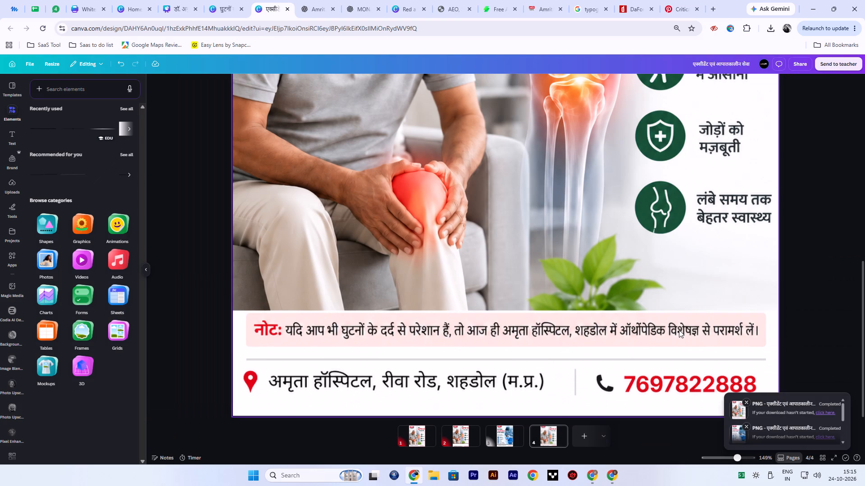
{"action": "scroll", "coordinate": [780, 319], "scroll_direction": "down", "scroll_amount": 2, "text": "ctrl"}
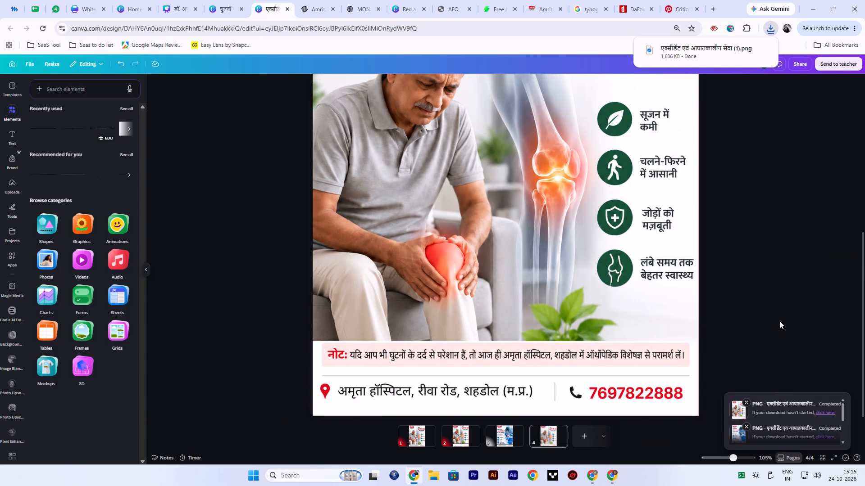
{"action": "scroll", "coordinate": [779, 321], "scroll_direction": "up", "scroll_amount": 4}
{"action": "scroll", "coordinate": [779, 321], "scroll_direction": "down", "scroll_amount": 1, "text": "ctrl"}
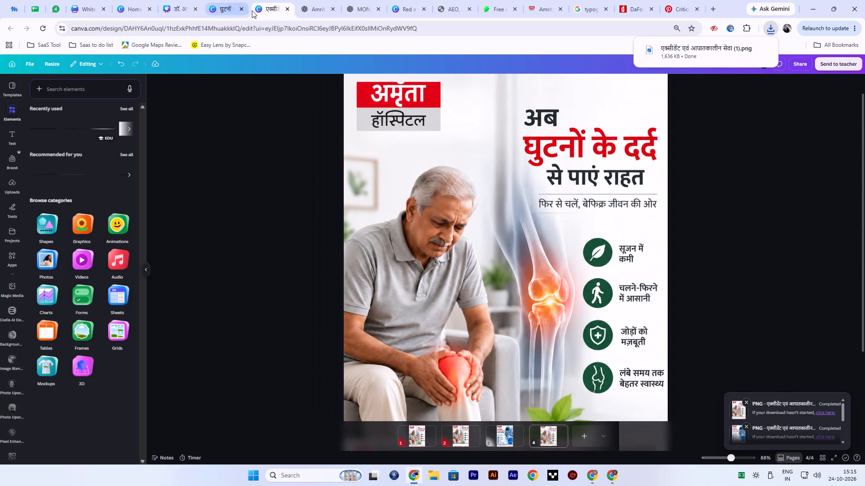
{"action": "scroll", "coordinate": [584, 337], "scroll_direction": "down", "scroll_amount": 2, "text": "ctrl"}
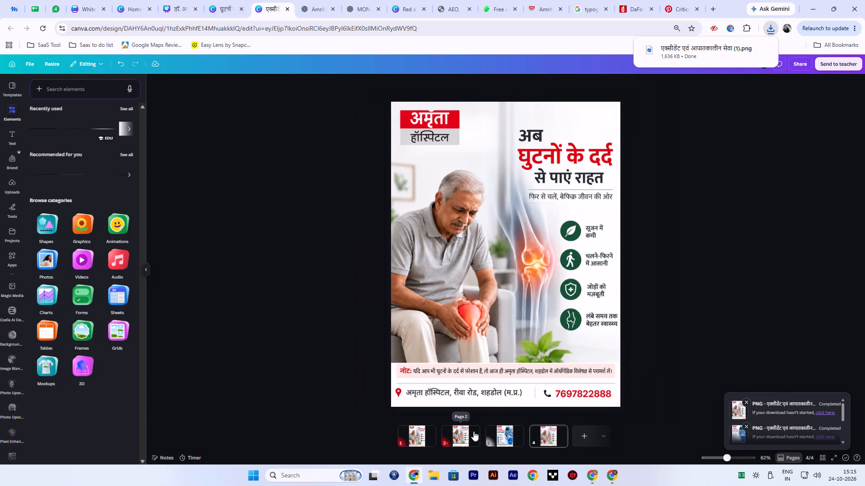
Move page 2, the knee-pain poster without the note, to position 3, directly before the version with the note.
{"action": "left_click_drag", "start_coordinate": [464, 434], "coordinate": [517, 438]}
Compare the knee-pain posters without and with the note on pages 3 and 4 by switching between them.
{"action": "key", "text": "Right"}
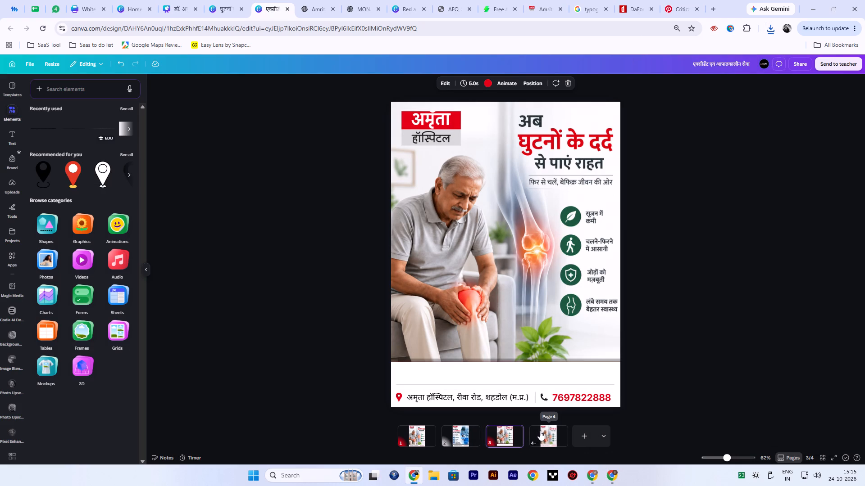
{"action": "key", "text": "Right"}
{"action": "left_click", "coordinate": [539, 434]}
{"action": "left_click", "coordinate": [516, 431]}
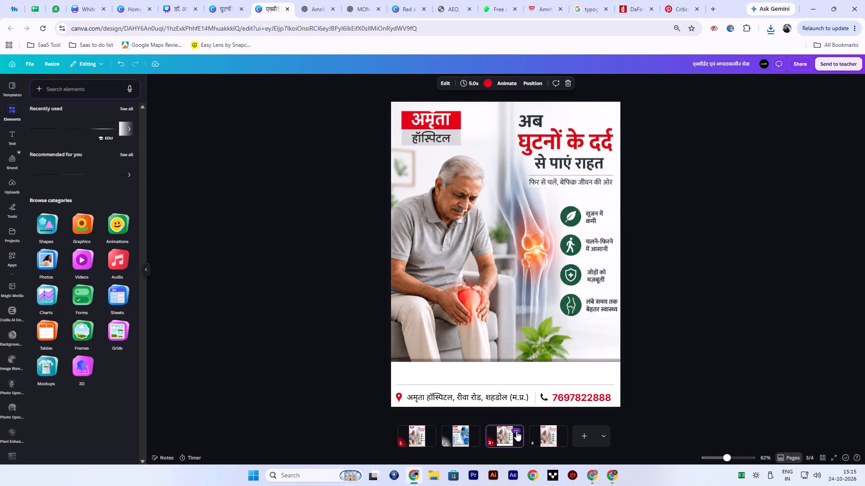
{"action": "left_click", "coordinate": [544, 434]}
{"action": "left_click", "coordinate": [510, 436]}
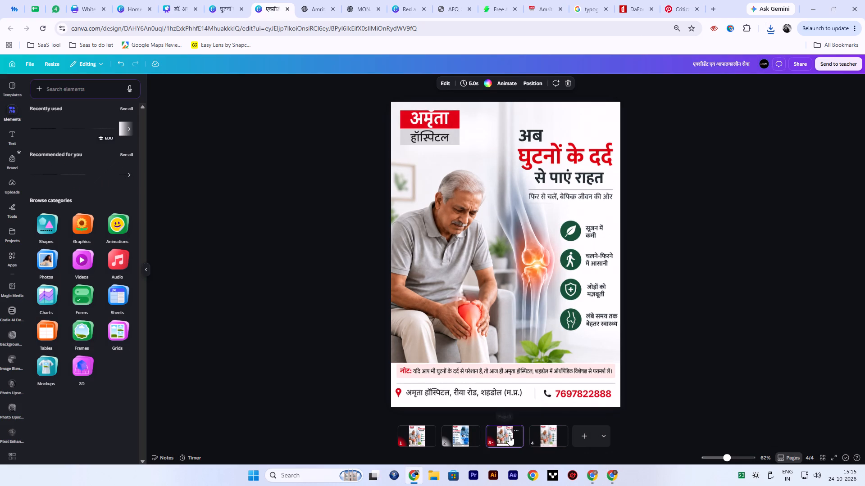
{"action": "left_click", "coordinate": [541, 435]}
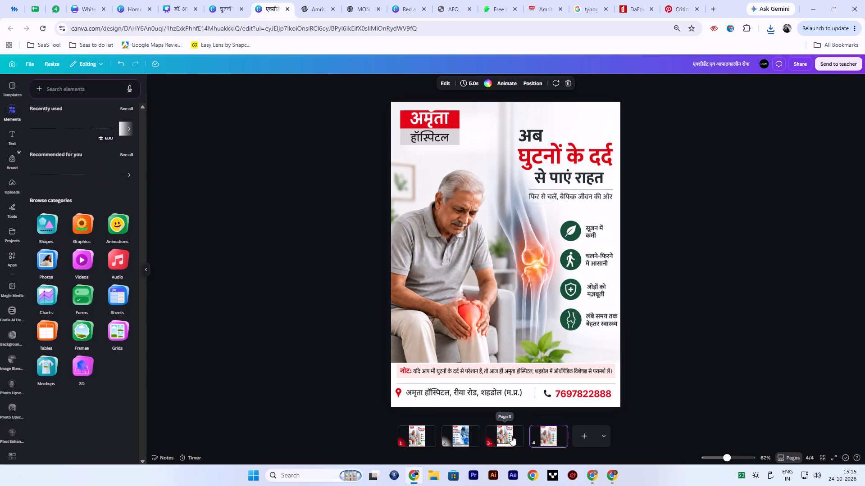
{"action": "left_click", "coordinate": [511, 436]}
{"action": "left_click", "coordinate": [549, 436]}
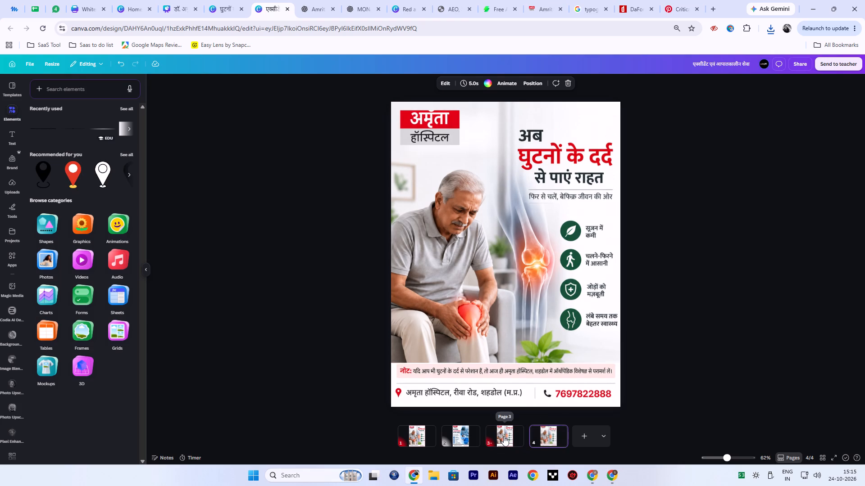
Compare the knee-pain posters on pages 3 and 4, checking the note strip area above the address row.
{"action": "left_click", "coordinate": [504, 436]}
{"action": "left_click", "coordinate": [521, 437]}
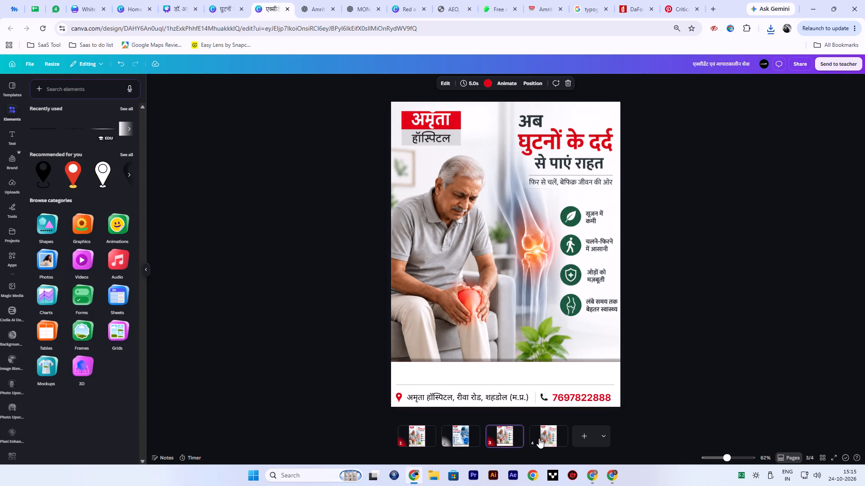
{"action": "left_click", "coordinate": [539, 438]}
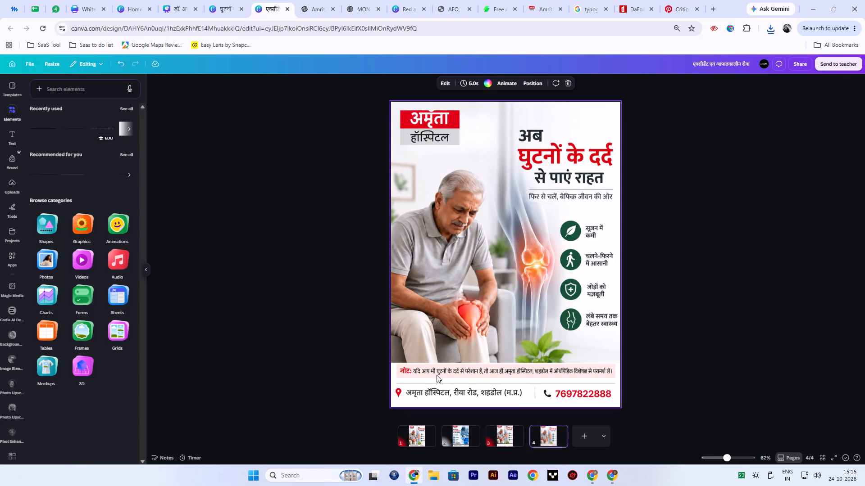
{"action": "left_click", "coordinate": [437, 375]}
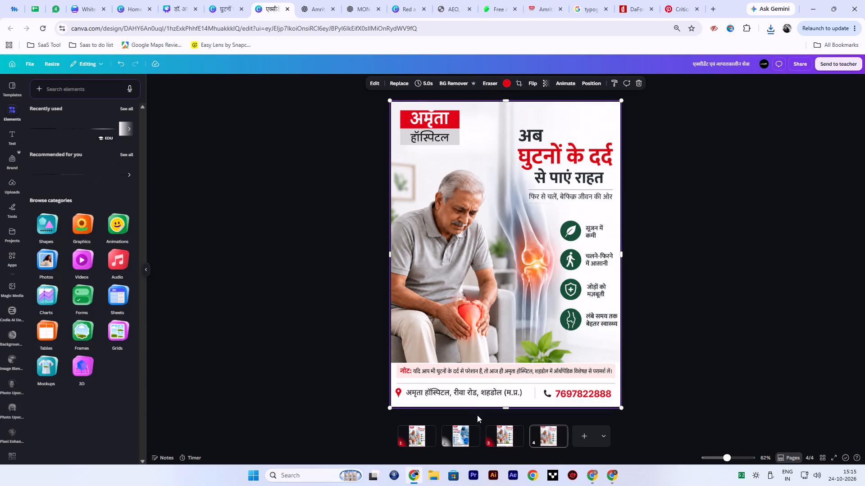
Add a rectangle to page 3 between the photo and the divider line, about 1,026 wide by 66 high.
{"action": "left_click", "coordinate": [505, 435]}
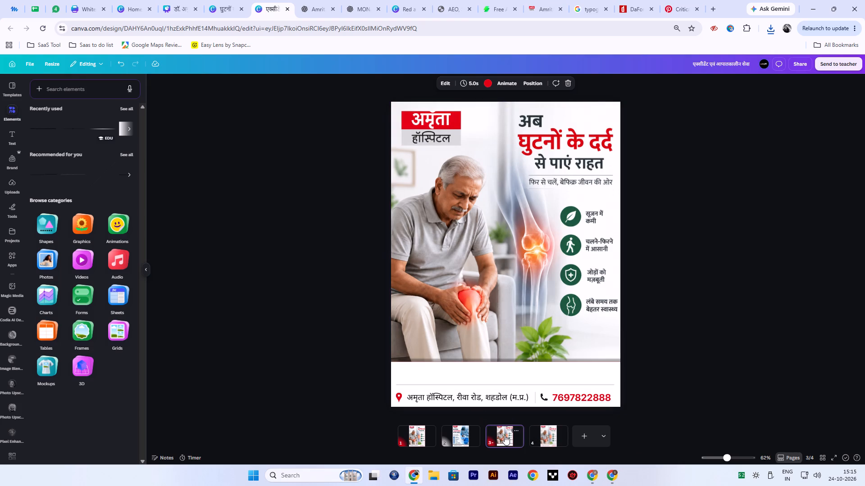
{"action": "left_click", "coordinate": [61, 89]}
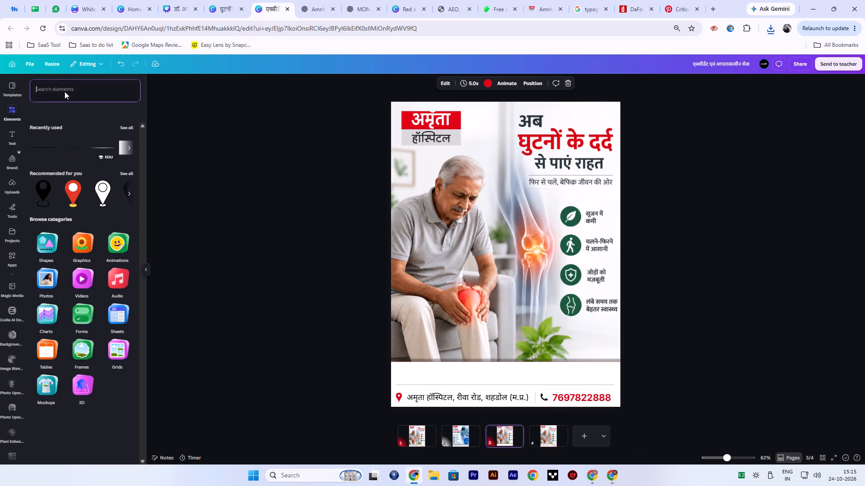
{"action": "key", "text": "r"}
{"action": "key", "text": "e"}
{"action": "left_click", "coordinate": [67, 144]}
{"action": "left_click", "coordinate": [688, 299]}
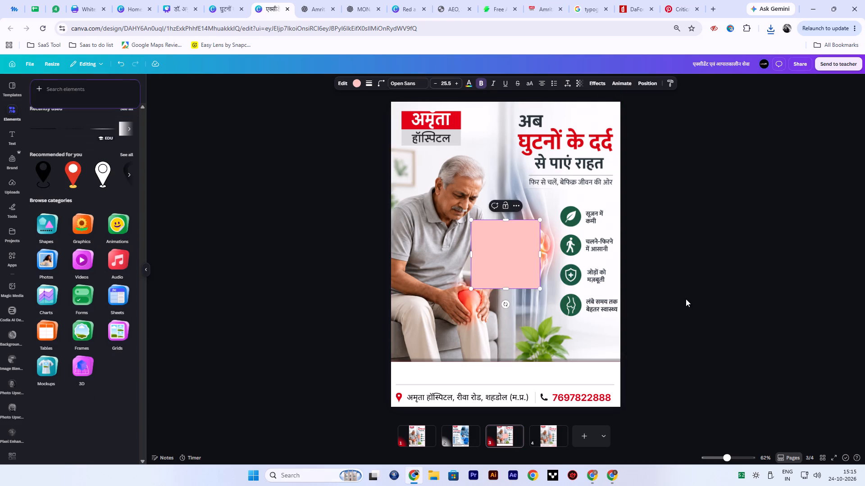
{"action": "left_click_drag", "start_coordinate": [523, 262], "coordinate": [450, 354]}
{"action": "left_click_drag", "start_coordinate": [468, 345], "coordinate": [615, 353]}
{"action": "left_click_drag", "start_coordinate": [497, 312], "coordinate": [486, 363]}
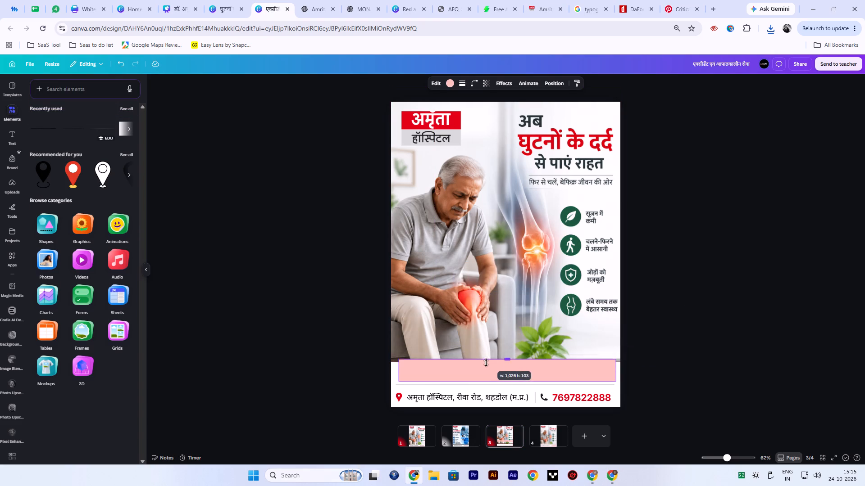
{"action": "left_click_drag", "start_coordinate": [486, 363], "coordinate": [485, 363]}
{"action": "left_click_drag", "start_coordinate": [486, 363], "coordinate": [485, 368]}
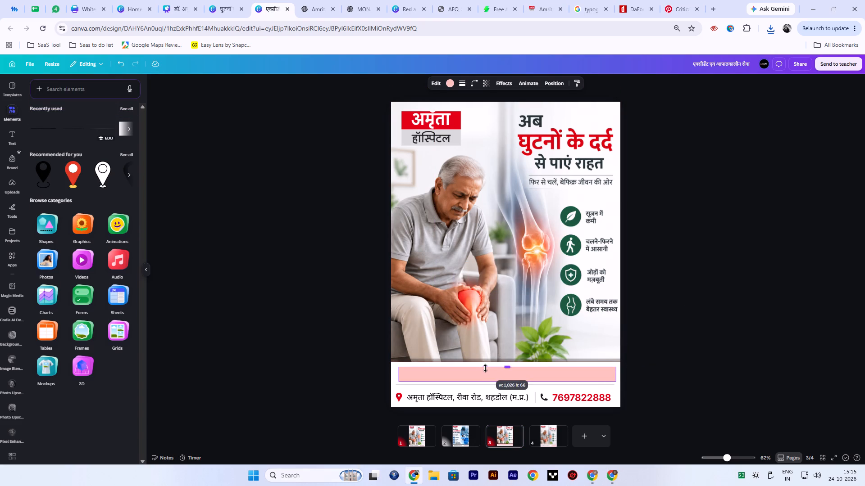
{"action": "left_click_drag", "start_coordinate": [485, 368], "coordinate": [485, 368]}
Widen the rectangle so it extends beyond both side edges of the poster.
{"action": "scroll", "coordinate": [400, 373], "scroll_direction": "up", "scroll_amount": 1, "text": "ctrl"}
{"action": "left_click_drag", "start_coordinate": [380, 378], "coordinate": [363, 379]}
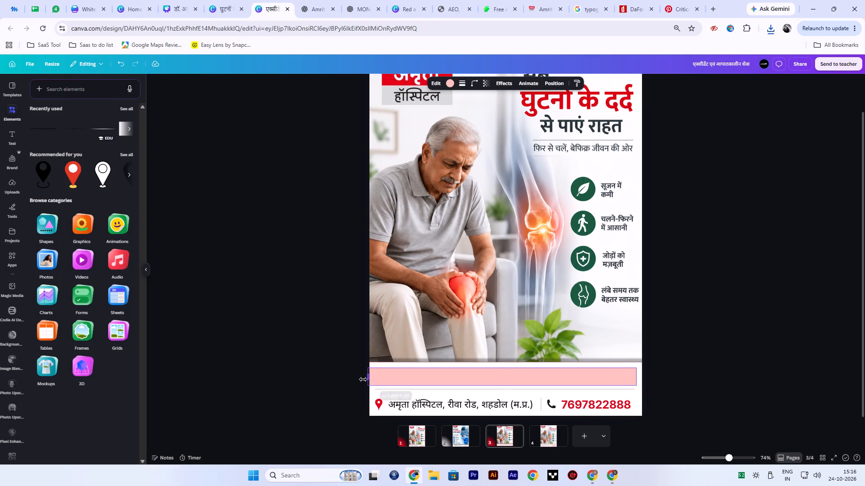
{"action": "left_click_drag", "start_coordinate": [363, 379], "coordinate": [353, 380]}
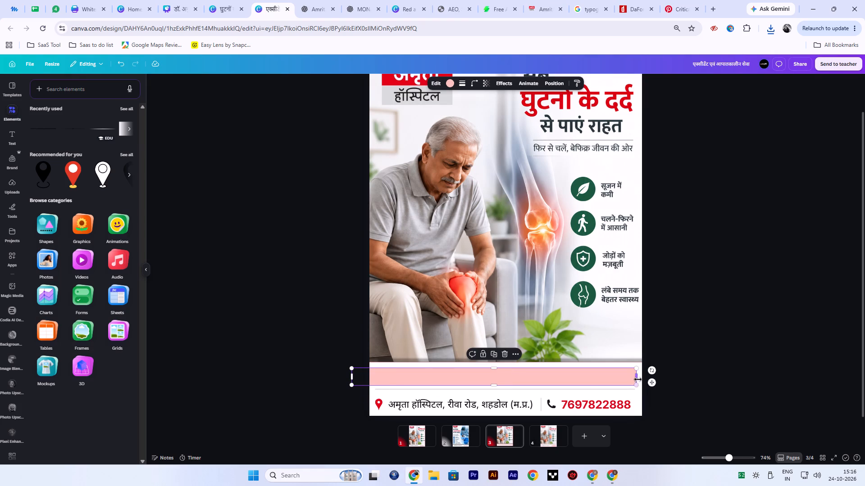
{"action": "left_click_drag", "start_coordinate": [638, 379], "coordinate": [680, 378]}
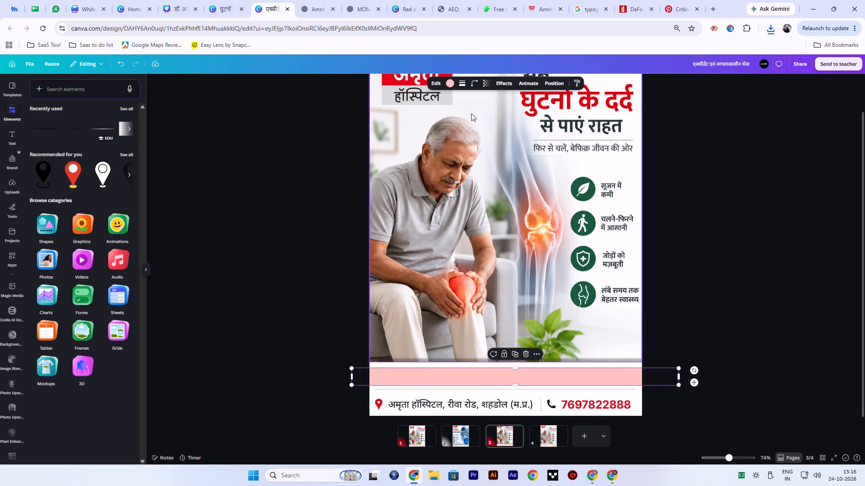
Recolour the rectangle light grey using the grey already in this design.
{"action": "left_click", "coordinate": [448, 82]}
{"action": "left_click", "coordinate": [96, 135]}
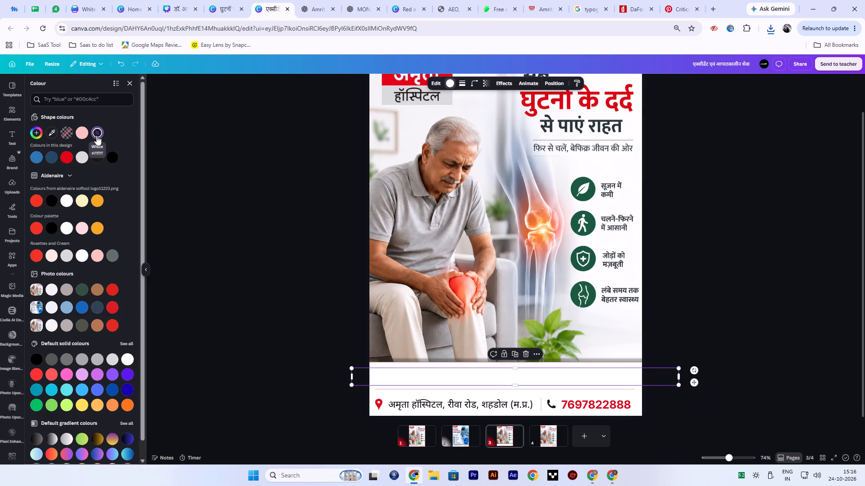
{"action": "left_click", "coordinate": [80, 159]}
{"action": "double_click", "coordinate": [807, 337]}
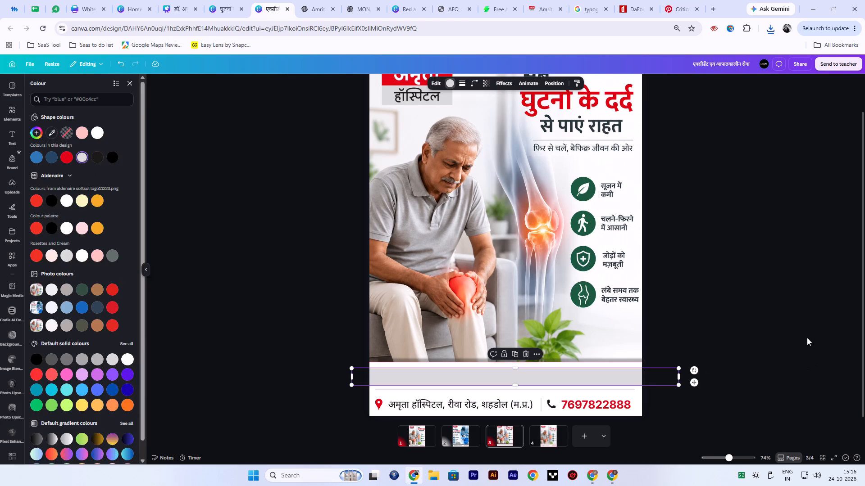
Increase the grey strip's height to fill the gap from the photo's lower edge to the divider line.
{"action": "scroll", "coordinate": [774, 333], "scroll_direction": "down", "scroll_amount": 1, "text": "ctrl"}
{"action": "left_click", "coordinate": [513, 373]}
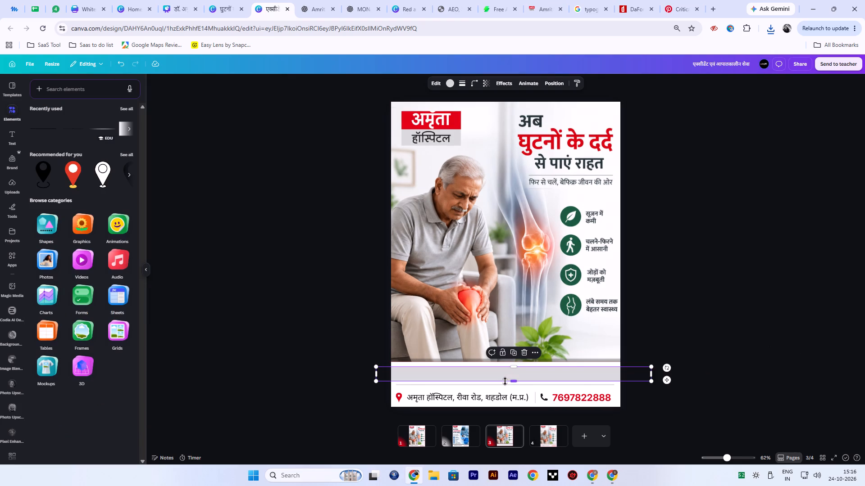
{"action": "left_click", "coordinate": [506, 381]}
{"action": "left_click", "coordinate": [507, 367]}
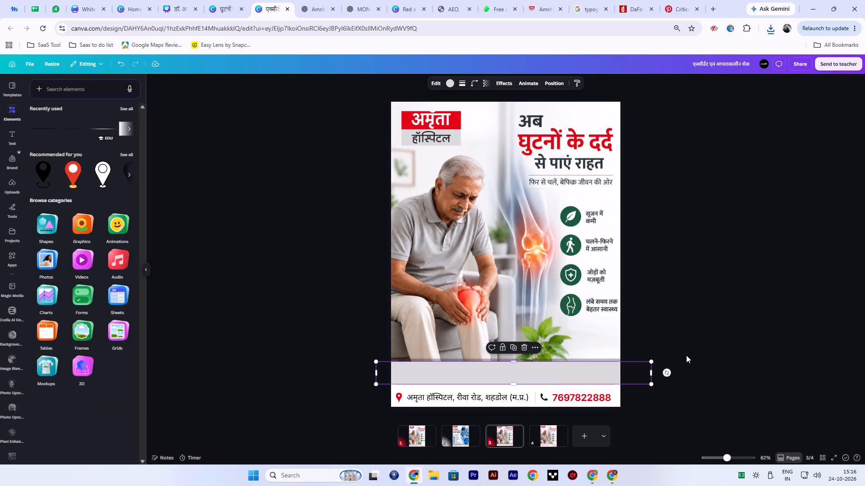
{"action": "double_click", "coordinate": [686, 355]}
Delete the thin divider line between the grey strip and the address row, keeping the strip.
{"action": "scroll", "coordinate": [498, 386], "scroll_direction": "up", "scroll_amount": 3, "text": "ctrl"}
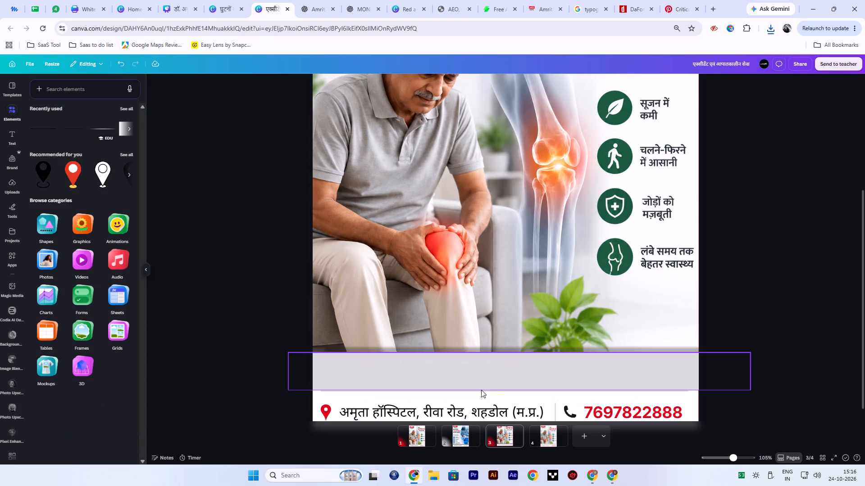
{"action": "left_click", "coordinate": [481, 390]}
{"action": "key", "text": "Delete"}
{"action": "key", "text": "ctrl+z"}
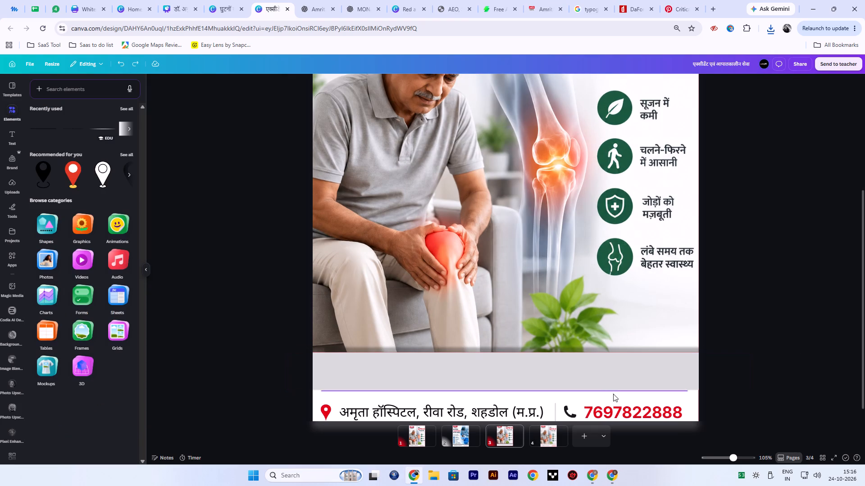
{"action": "left_click", "coordinate": [613, 396]}
{"action": "left_click", "coordinate": [614, 393]}
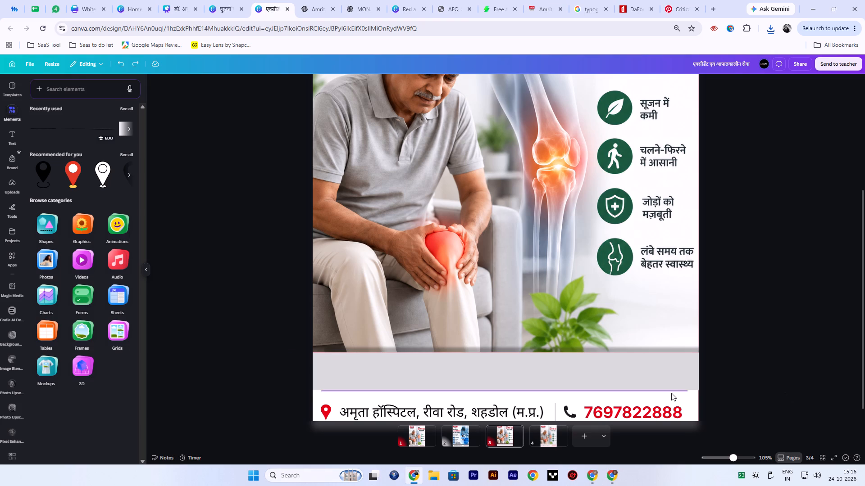
{"action": "left_click", "coordinate": [671, 393]}
{"action": "key", "text": "Delete"}
{"action": "left_click", "coordinate": [837, 346]}
{"action": "scroll", "coordinate": [668, 360], "scroll_direction": "down", "scroll_amount": 2, "text": "ctrl"}
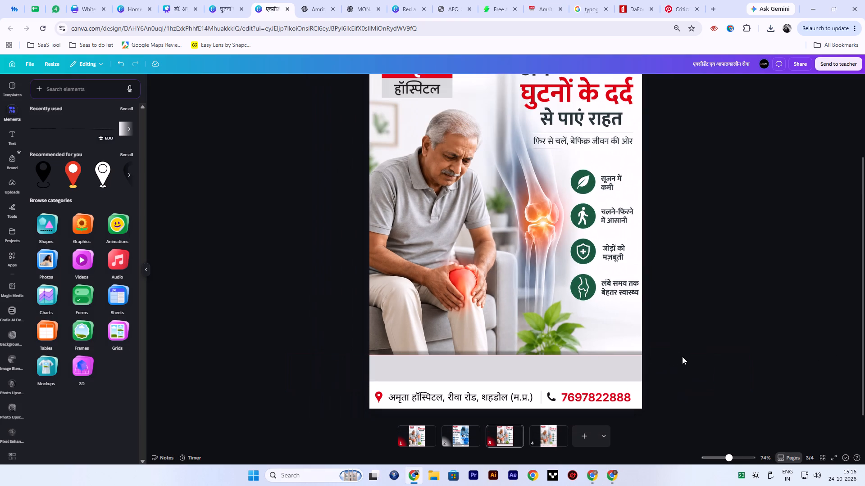
{"action": "left_click", "coordinate": [553, 370]}
{"action": "left_click", "coordinate": [509, 82]}
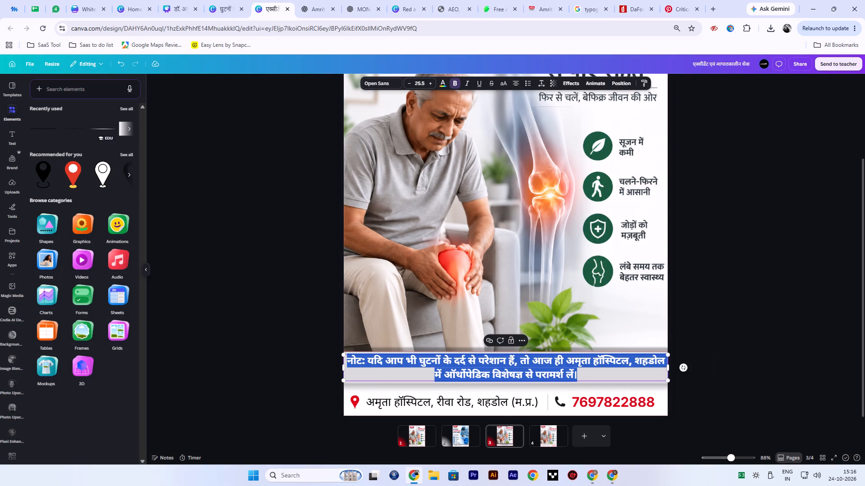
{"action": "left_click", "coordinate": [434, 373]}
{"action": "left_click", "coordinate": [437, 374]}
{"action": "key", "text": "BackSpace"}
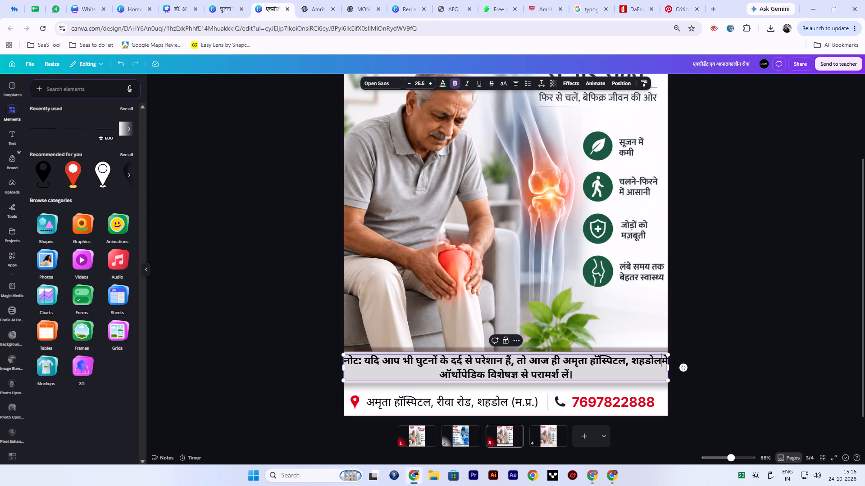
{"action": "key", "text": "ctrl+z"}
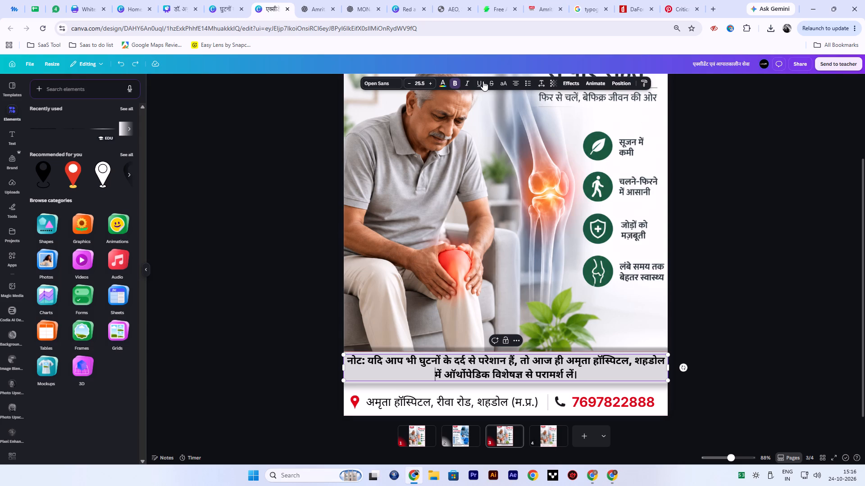
Left-align the note text.
{"action": "left_click", "coordinate": [515, 82]}
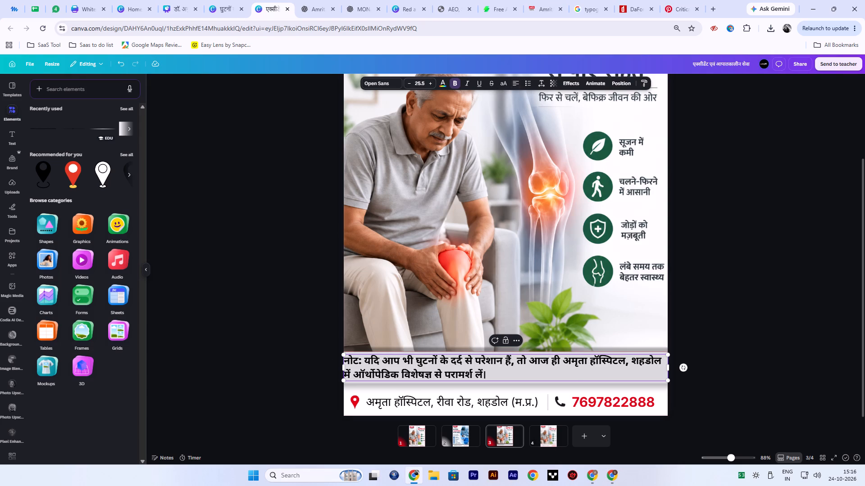
Colour the label "नोट:" at the start of the note in the poster's red.
{"action": "left_click_drag", "start_coordinate": [361, 362], "coordinate": [332, 358]}
{"action": "left_click", "coordinate": [362, 361]}
{"action": "left_click_drag", "start_coordinate": [362, 361], "coordinate": [357, 361]}
{"action": "left_click_drag", "start_coordinate": [357, 361], "coordinate": [350, 360]}
{"action": "left_click", "coordinate": [442, 79]}
{"action": "left_click", "coordinate": [96, 131]}
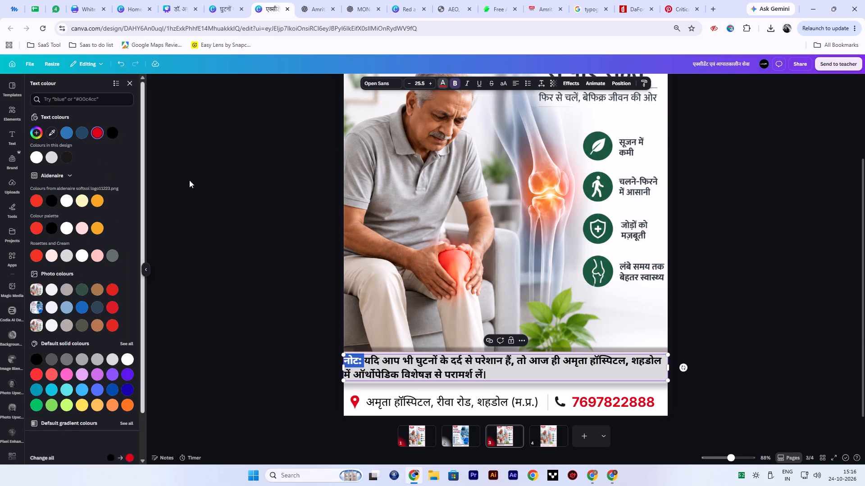
{"action": "double_click", "coordinate": [202, 186]}
Widen the note's text box beyond the page and put "में" on its own line, indented with spaces to sit under "यदि".
{"action": "double_click", "coordinate": [352, 378]}
{"action": "left_click", "coordinate": [346, 373]}
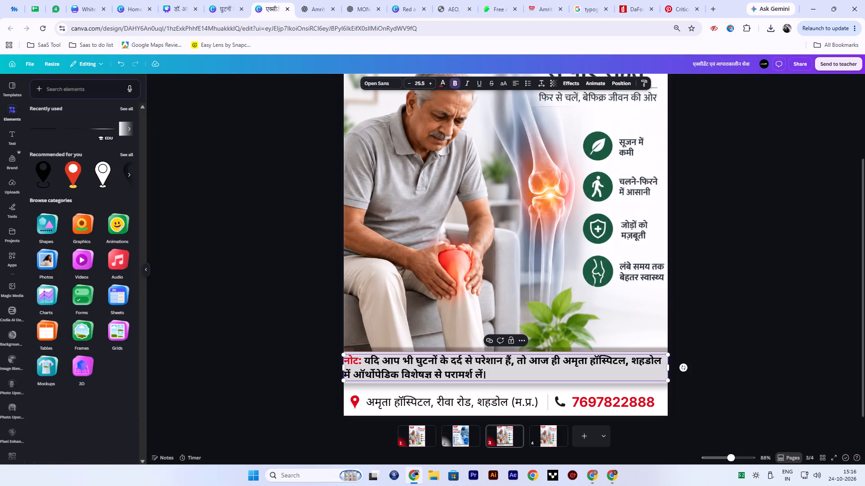
{"action": "key", "text": "space"}
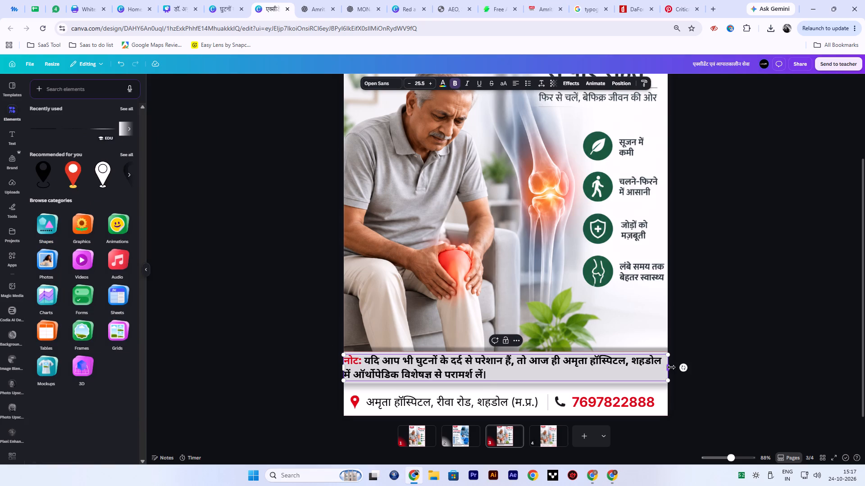
{"action": "left_click_drag", "start_coordinate": [671, 367], "coordinate": [864, 346]}
{"action": "key", "text": "BackSpace"}
{"action": "key", "text": "Return"}
{"action": "key", "text": "space"}
{"action": "key", "text": "space"}
{"action": "key", "text": "space"}
{"action": "key", "text": "space"}
{"action": "key", "text": "space"}
{"action": "key", "text": "space"}
{"action": "key", "text": "space"}
{"action": "key", "text": "space"}
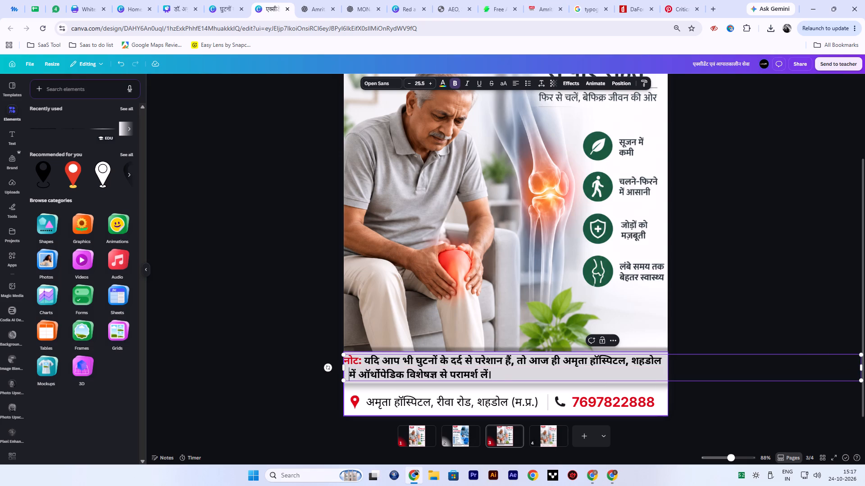
{"action": "key", "text": "space"}
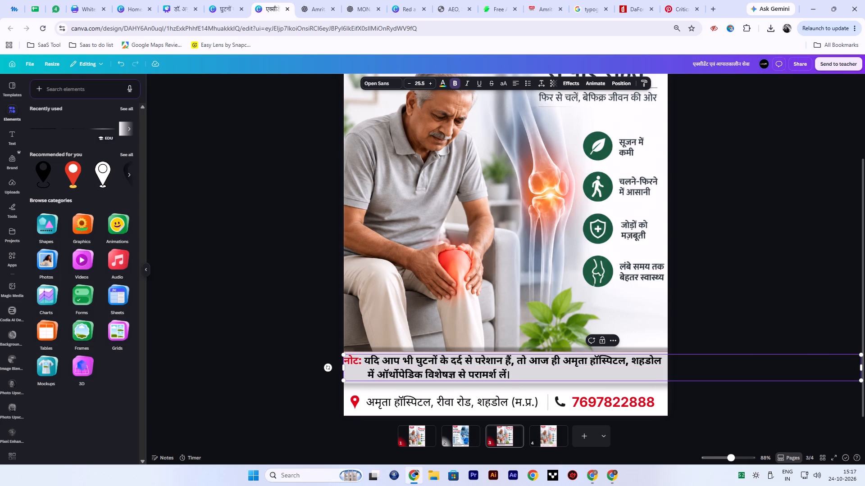
Narrow the note's text box back to about 1,079 wide to match the page and remove one space from the second line's indent.
{"action": "scroll", "coordinate": [848, 370], "scroll_direction": "down", "scroll_amount": 1, "text": "shift"}
{"action": "scroll", "coordinate": [848, 370], "scroll_direction": "down", "scroll_amount": 1, "text": "ctrl+shift"}
{"action": "left_click_drag", "start_coordinate": [806, 378], "coordinate": [642, 392]}
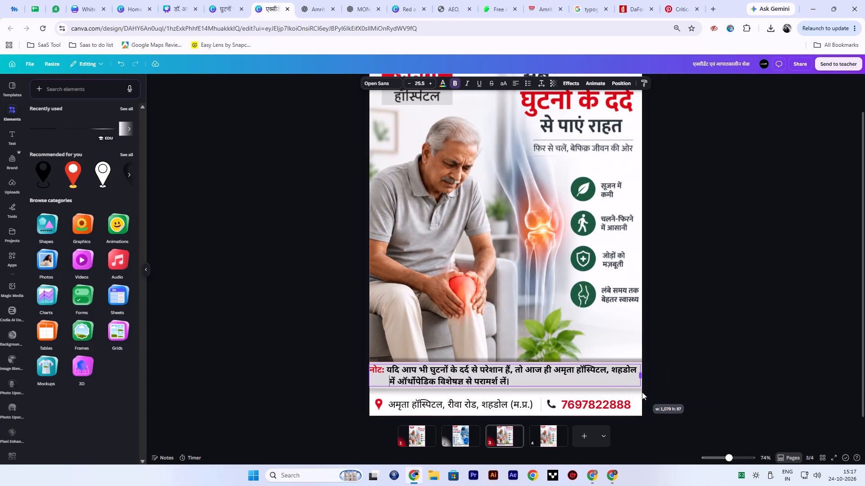
{"action": "left_click_drag", "start_coordinate": [642, 392], "coordinate": [643, 391]}
{"action": "scroll", "coordinate": [473, 380], "scroll_direction": "up", "scroll_amount": 1, "text": "ctrl"}
{"action": "key", "text": "BackSpace"}
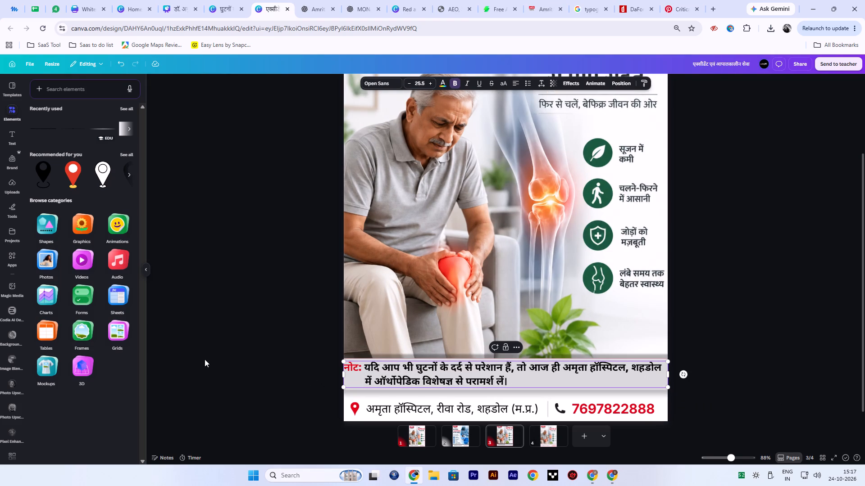
Nudge the note text slightly to the right so it clears the poster's left edge.
{"action": "left_click_drag", "start_coordinate": [174, 353], "coordinate": [169, 353]}
{"action": "left_click", "coordinate": [388, 368]}
{"action": "key", "text": "Right"}
{"action": "key", "text": "Right"}
{"action": "key", "text": "Right"}
{"action": "key", "text": "Right"}
{"action": "key", "text": "Right"}
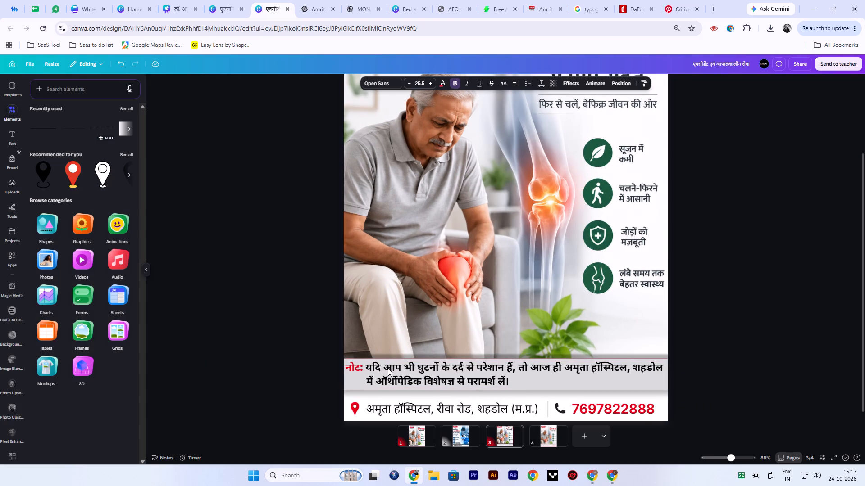
{"action": "key", "text": "Right"}
{"action": "key", "text": "Right"}
{"action": "key", "text": "Right"}
{"action": "key", "text": "Right"}
{"action": "scroll", "coordinate": [777, 350], "scroll_direction": "down", "scroll_amount": 2, "text": "ctrl"}
{"action": "double_click", "coordinate": [777, 350]}
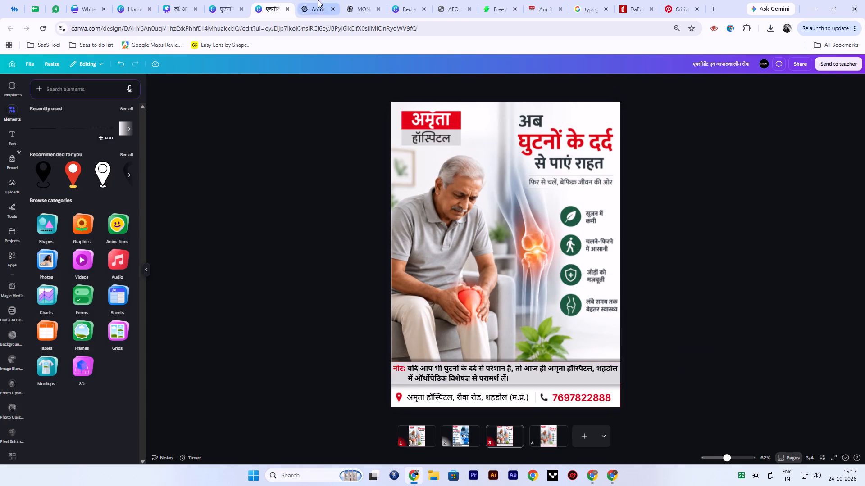
Colour the note text after "नोट:" in the poster's dark blue, leaving the label red.
{"action": "left_click", "coordinate": [299, 0]}
{"action": "left_click", "coordinate": [274, 0]}
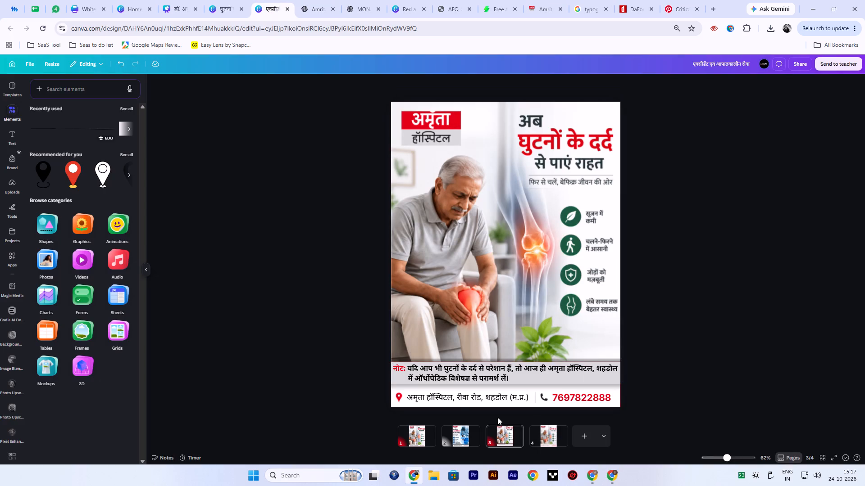
{"action": "left_click", "coordinate": [454, 376]}
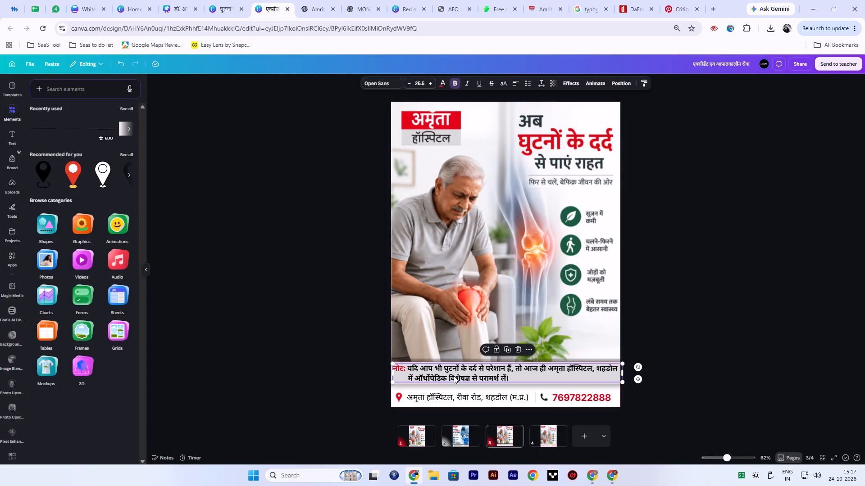
{"action": "left_click", "coordinate": [454, 376]}
{"action": "left_click", "coordinate": [310, 243]}
{"action": "double_click", "coordinate": [434, 375]}
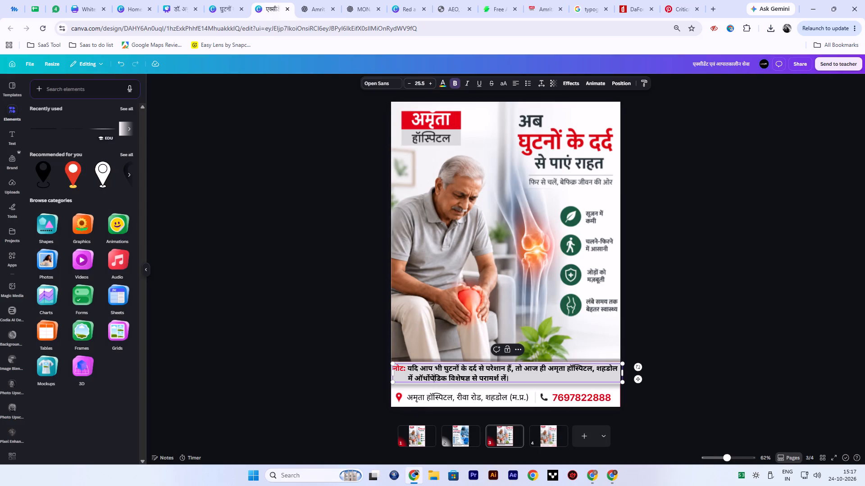
{"action": "left_click", "coordinate": [410, 369]}
{"action": "left_click_drag", "start_coordinate": [410, 369], "coordinate": [567, 380]}
{"action": "left_click", "coordinate": [446, 83]}
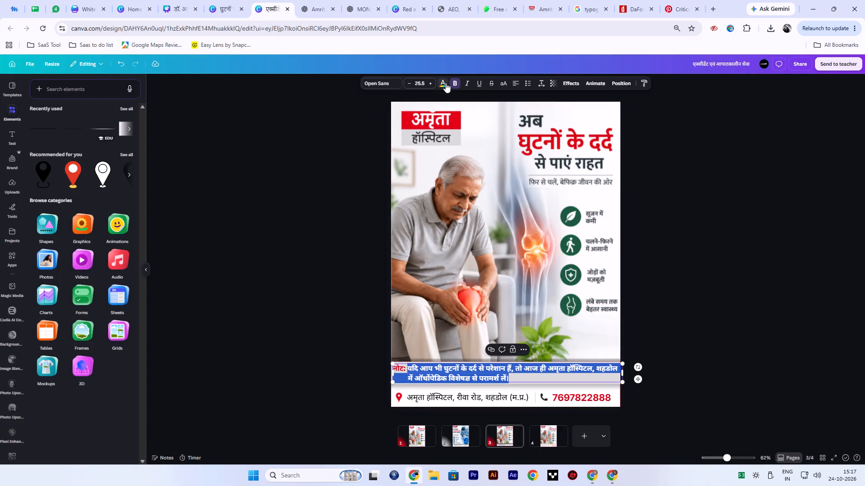
{"action": "left_click", "coordinate": [79, 134]}
{"action": "double_click", "coordinate": [213, 176]}
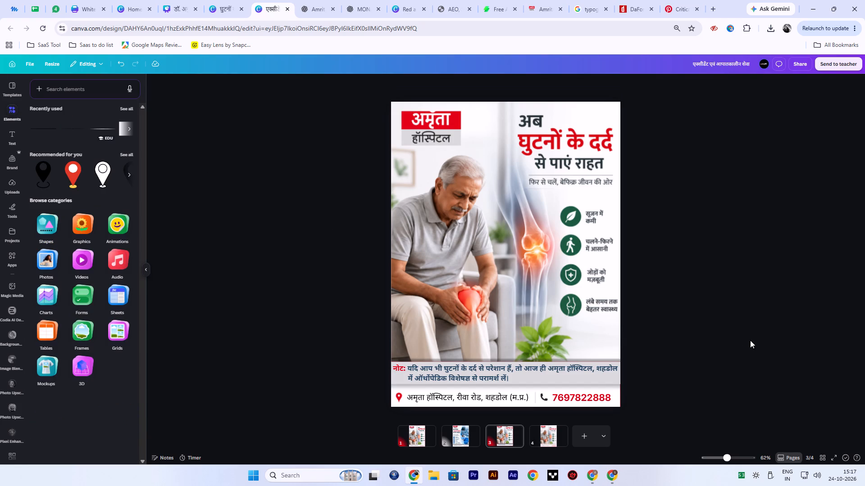
Examine page 3's poster at reduced size and in full screen, flipping between it and page 4 to compare them.
{"action": "scroll", "coordinate": [729, 354], "scroll_direction": "down", "scroll_amount": 2, "text": "ctrl"}
{"action": "scroll", "coordinate": [728, 355], "scroll_direction": "up", "scroll_amount": 3, "text": "ctrl"}
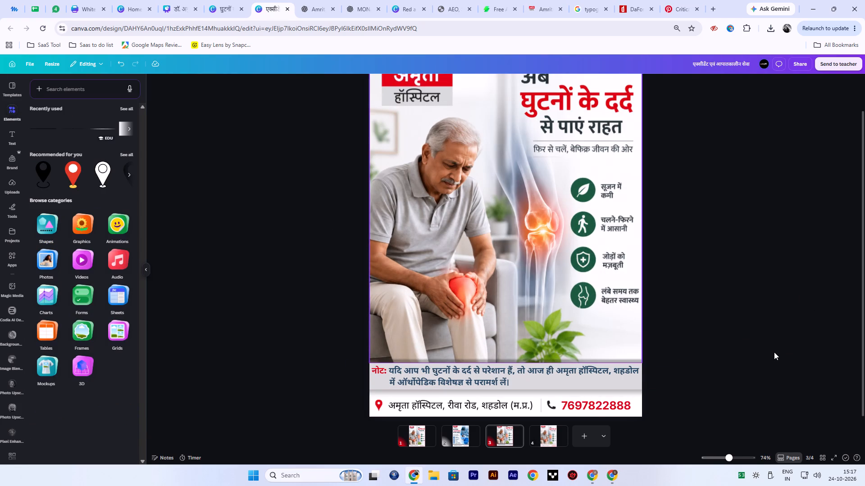
{"action": "scroll", "coordinate": [774, 352], "scroll_direction": "down", "scroll_amount": 2, "text": "ctrl"}
{"action": "scroll", "coordinate": [774, 352], "scroll_direction": "up", "scroll_amount": 1, "text": "ctrl"}
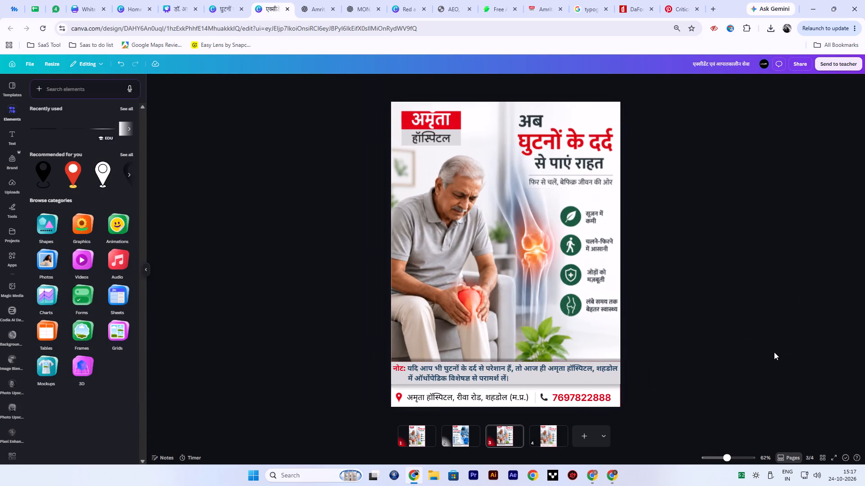
{"action": "scroll", "coordinate": [774, 352], "scroll_direction": "down", "scroll_amount": 2}
{"action": "scroll", "coordinate": [677, 366], "scroll_direction": "down", "scroll_amount": 2, "text": "ctrl"}
{"action": "scroll", "coordinate": [677, 366], "scroll_direction": "up", "scroll_amount": 3, "text": "ctrl"}
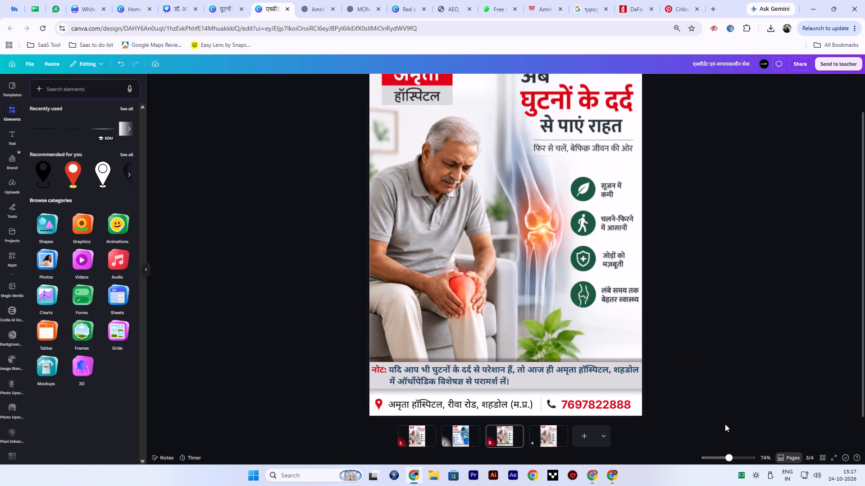
{"action": "scroll", "coordinate": [720, 423], "scroll_direction": "down", "scroll_amount": 3, "text": "ctrl"}
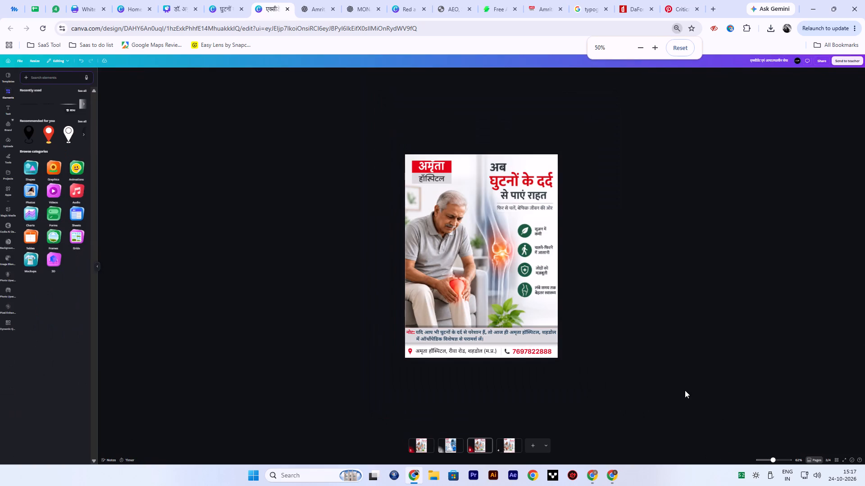
{"action": "scroll", "coordinate": [685, 390], "scroll_direction": "up", "scroll_amount": 1, "text": "ctrl"}
{"action": "scroll", "coordinate": [774, 66], "scroll_direction": "down", "scroll_amount": 2, "text": "ctrl"}
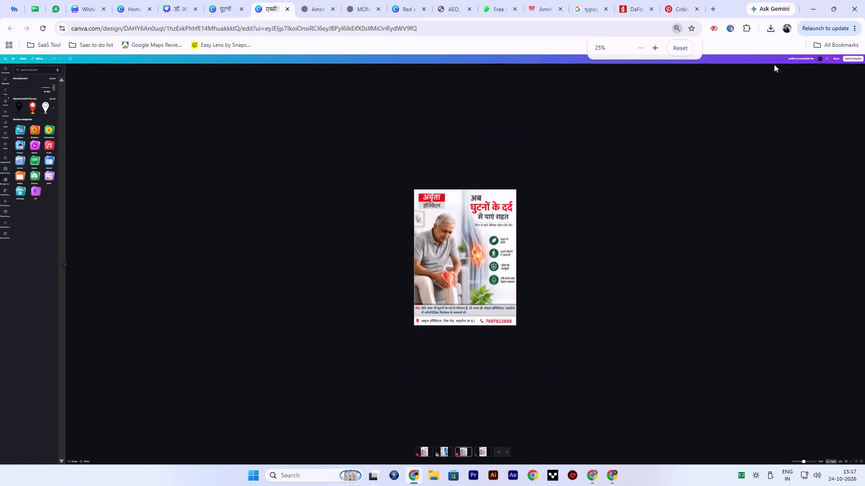
{"action": "left_click", "coordinate": [673, 45]}
{"action": "left_click", "coordinate": [825, 452]}
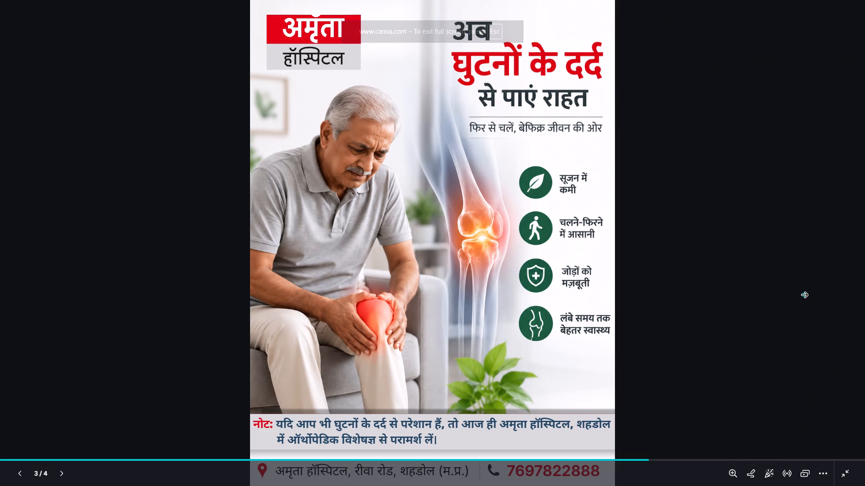
{"action": "key", "text": "Right"}
{"action": "key", "text": "Left"}
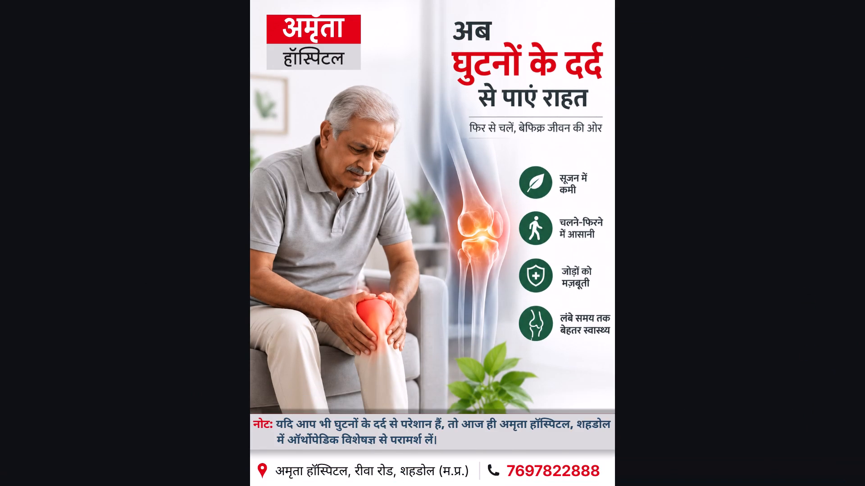
{"action": "key", "text": "Right"}
{"action": "key", "text": "Left"}
{"action": "key", "text": "Right"}
{"action": "key", "text": "Left"}
{"action": "key", "text": "Right"}
{"action": "key", "text": "Escape"}
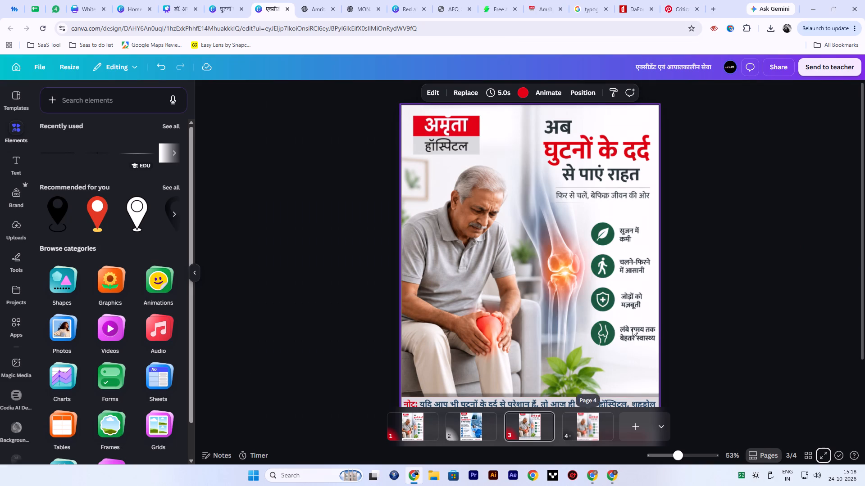
Change the note text's font to Inter Medium.
{"action": "scroll", "coordinate": [657, 330], "scroll_direction": "down", "scroll_amount": 3, "text": "ctrl"}
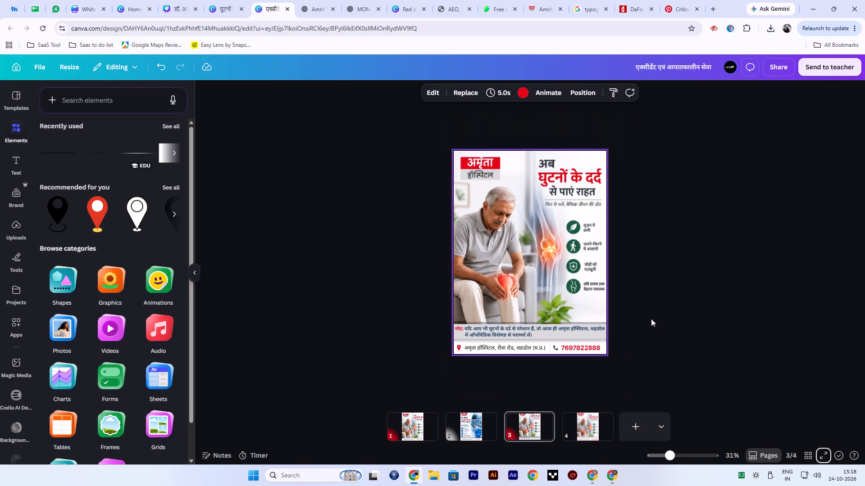
{"action": "scroll", "coordinate": [623, 328], "scroll_direction": "up", "scroll_amount": 2, "text": "ctrl"}
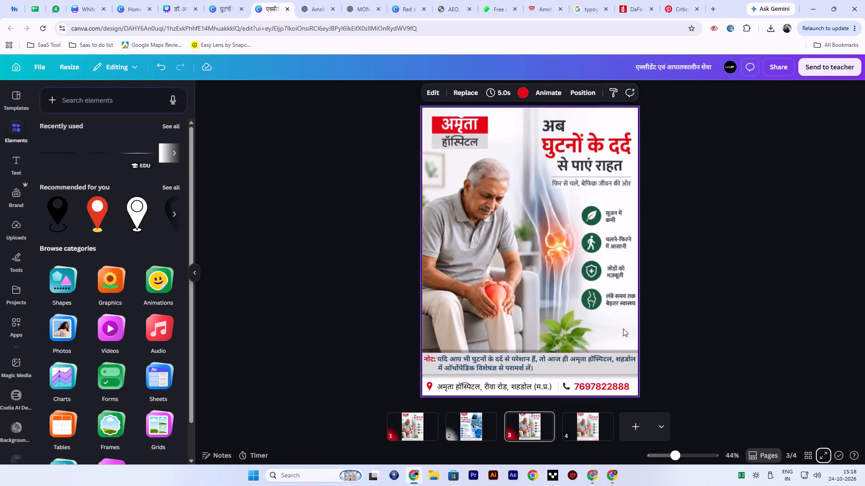
{"action": "scroll", "coordinate": [623, 328], "scroll_direction": "up", "scroll_amount": 1, "text": "ctrl"}
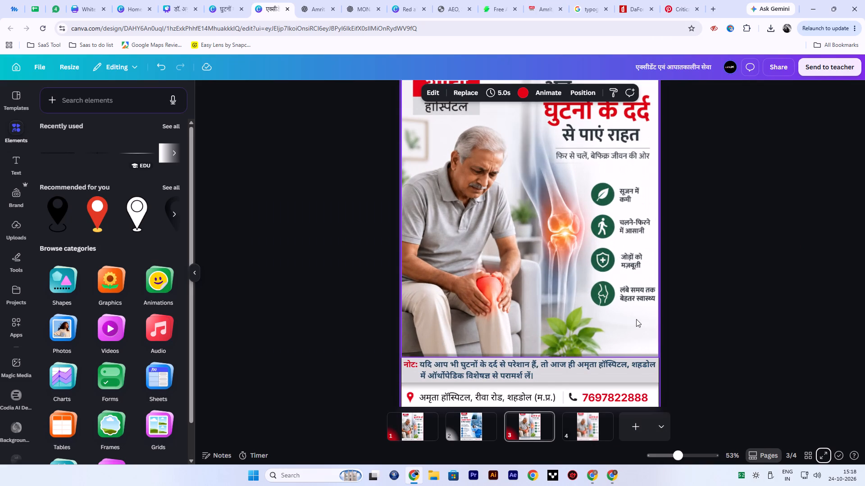
{"action": "scroll", "coordinate": [636, 319], "scroll_direction": "down", "scroll_amount": 2}
{"action": "scroll", "coordinate": [636, 318], "scroll_direction": "up", "scroll_amount": 3, "text": "ctrl"}
{"action": "scroll", "coordinate": [592, 319], "scroll_direction": "down", "scroll_amount": 2}
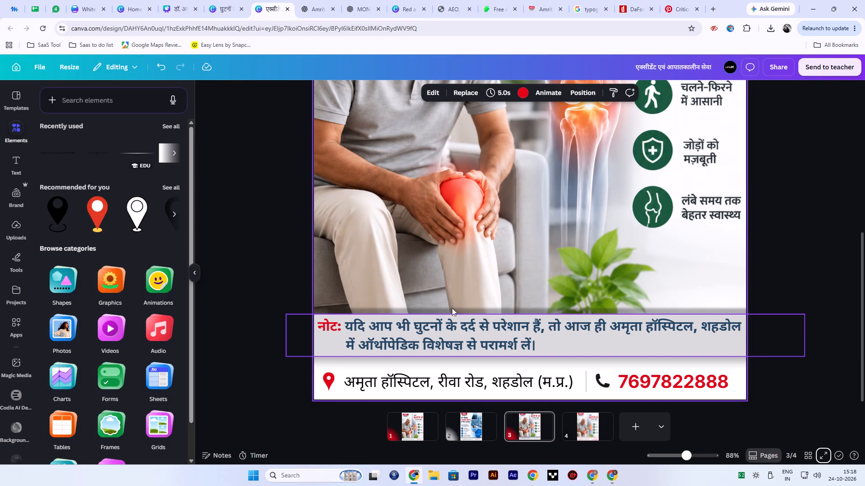
{"action": "left_click", "coordinate": [384, 331]}
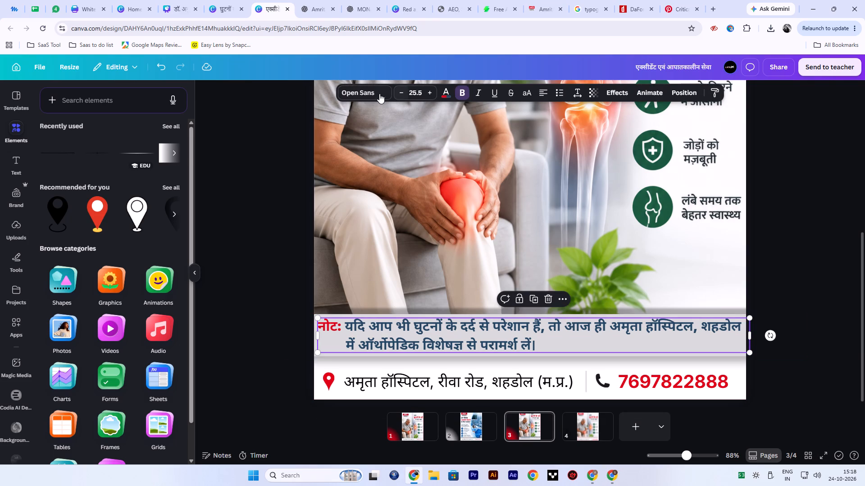
{"action": "left_click", "coordinate": [373, 92]}
{"action": "left_click", "coordinate": [48, 215]}
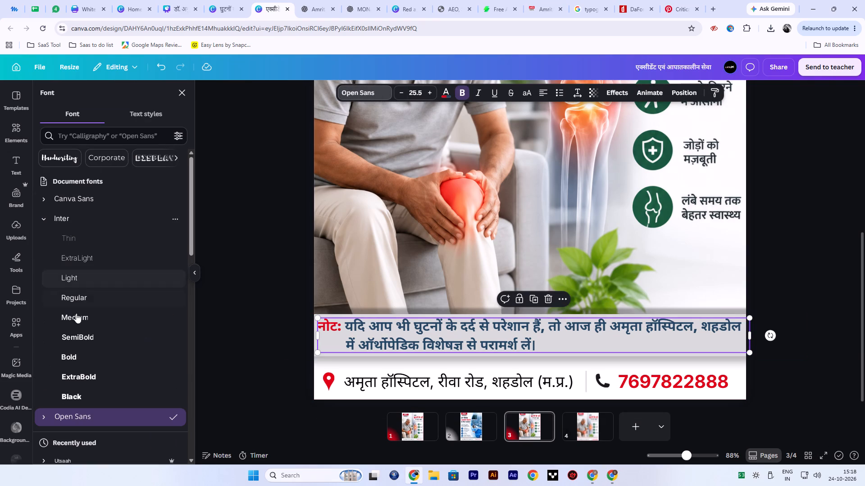
{"action": "left_click", "coordinate": [77, 313]}
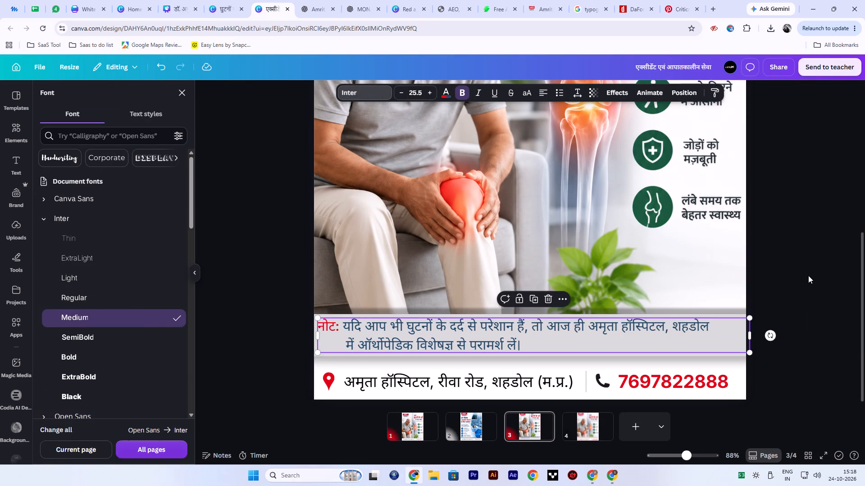
{"action": "double_click", "coordinate": [808, 275]}
Scale up the note text slightly so its first line fills more of the grey strip's width.
{"action": "left_click", "coordinate": [661, 323]}
{"action": "left_click_drag", "start_coordinate": [752, 352], "coordinate": [761, 352]}
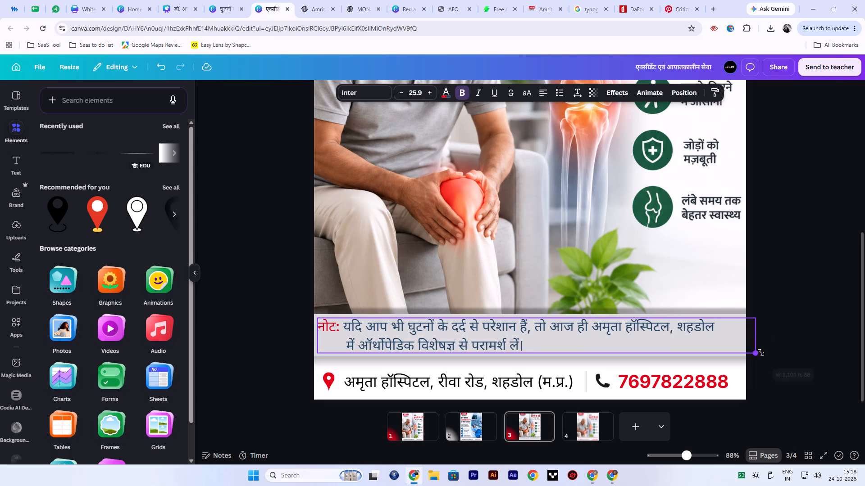
{"action": "left_click_drag", "start_coordinate": [761, 352], "coordinate": [769, 352]}
{"action": "left_click", "coordinate": [836, 289]}
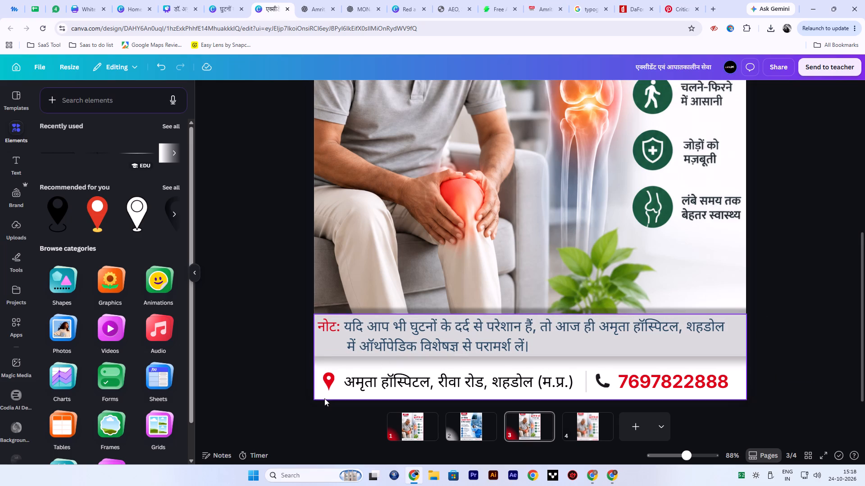
{"action": "left_click", "coordinate": [801, 288]}
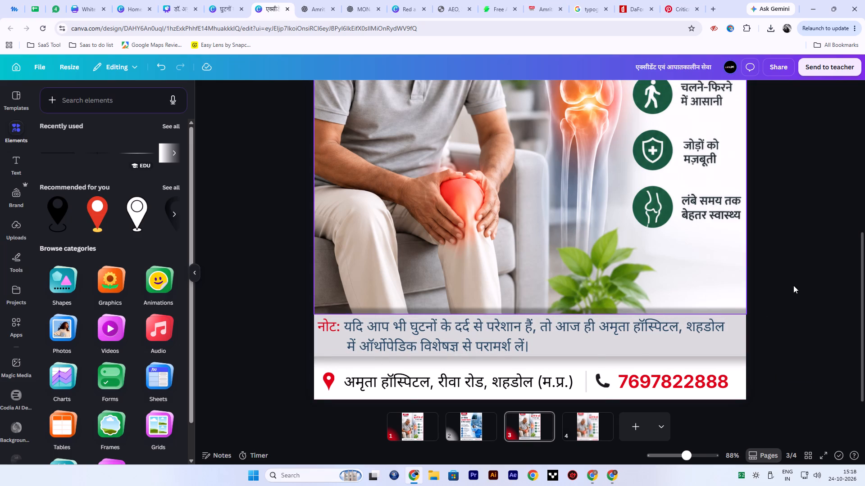
Colour the note text after "नोट:" black on page 3's poster, leaving the label red.
{"action": "scroll", "coordinate": [793, 285], "scroll_direction": "down", "scroll_amount": 4, "text": "ctrl"}
{"action": "scroll", "coordinate": [792, 283], "scroll_direction": "up", "scroll_amount": 1, "text": "ctrl"}
{"action": "scroll", "coordinate": [710, 338], "scroll_direction": "up", "scroll_amount": 1, "text": "ctrl"}
{"action": "scroll", "coordinate": [533, 343], "scroll_direction": "down", "scroll_amount": 2, "text": "ctrl"}
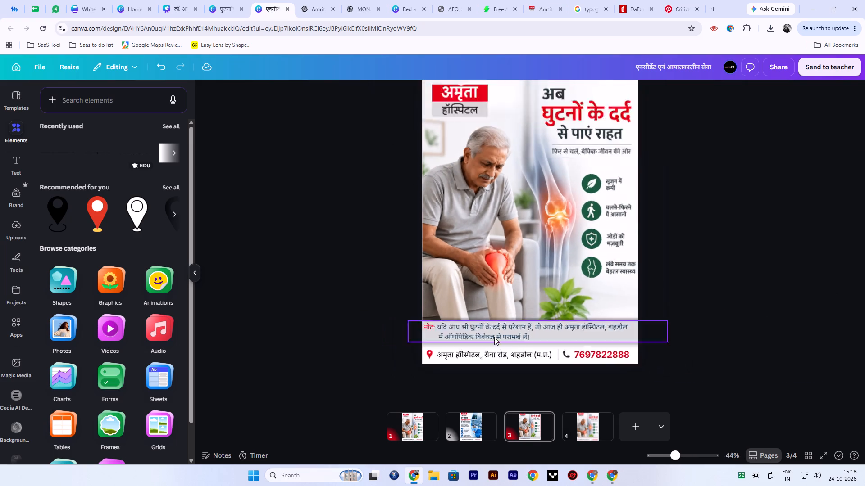
{"action": "left_click", "coordinate": [455, 337]}
{"action": "left_click", "coordinate": [437, 363]}
{"action": "left_click", "coordinate": [441, 360]}
{"action": "left_click_drag", "start_coordinate": [441, 360], "coordinate": [539, 373]}
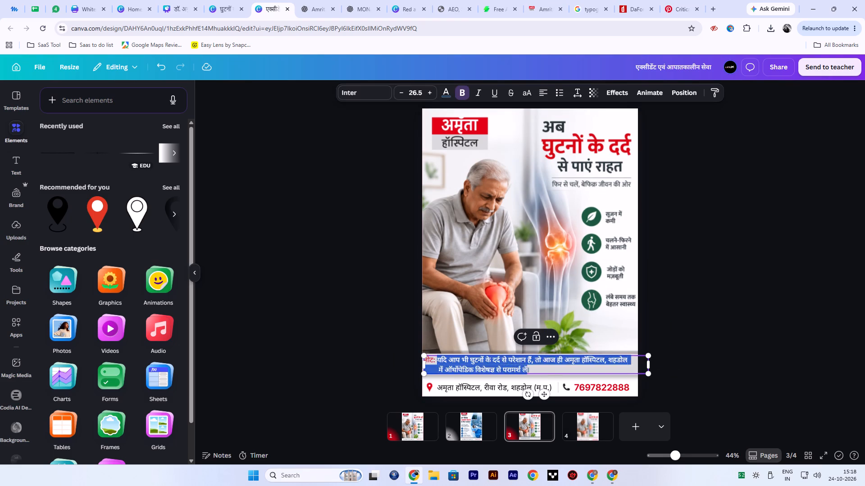
{"action": "left_click_drag", "start_coordinate": [539, 373], "coordinate": [553, 373]}
{"action": "left_click", "coordinate": [534, 372]}
{"action": "left_click_drag", "start_coordinate": [534, 371], "coordinate": [438, 360]}
{"action": "left_click", "coordinate": [446, 97]}
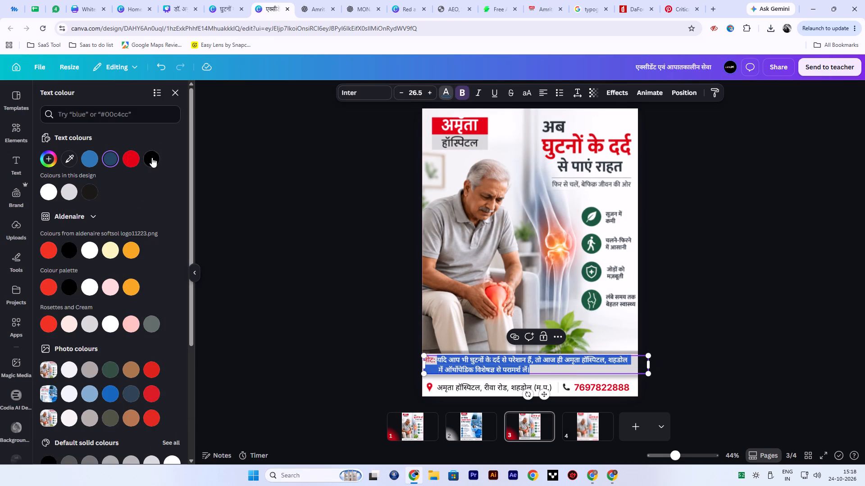
{"action": "left_click", "coordinate": [152, 157]}
{"action": "double_click", "coordinate": [285, 185]}
{"action": "left_click", "coordinate": [770, 253]}
Download only page 3's knee-pain poster as a PNG.
{"action": "scroll", "coordinate": [770, 253], "scroll_direction": "down", "scroll_amount": 1, "text": "ctrl"}
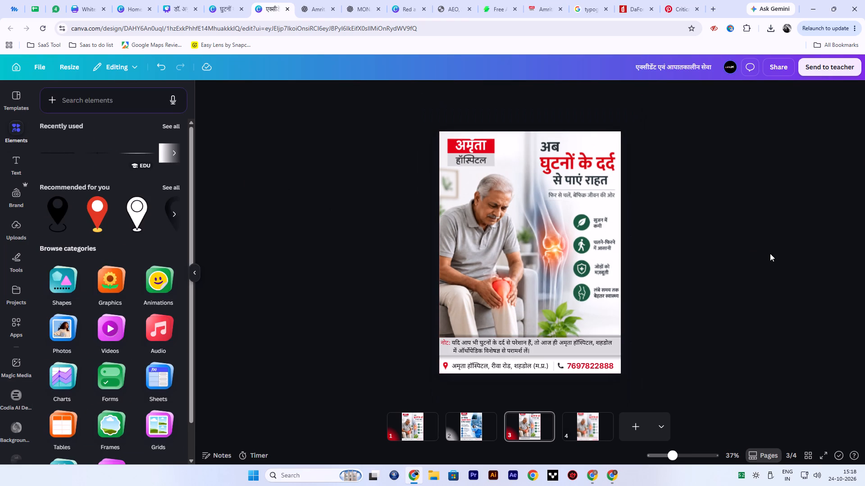
{"action": "scroll", "coordinate": [770, 253], "scroll_direction": "up", "scroll_amount": 1, "text": "ctrl"}
{"action": "left_click", "coordinate": [775, 68]}
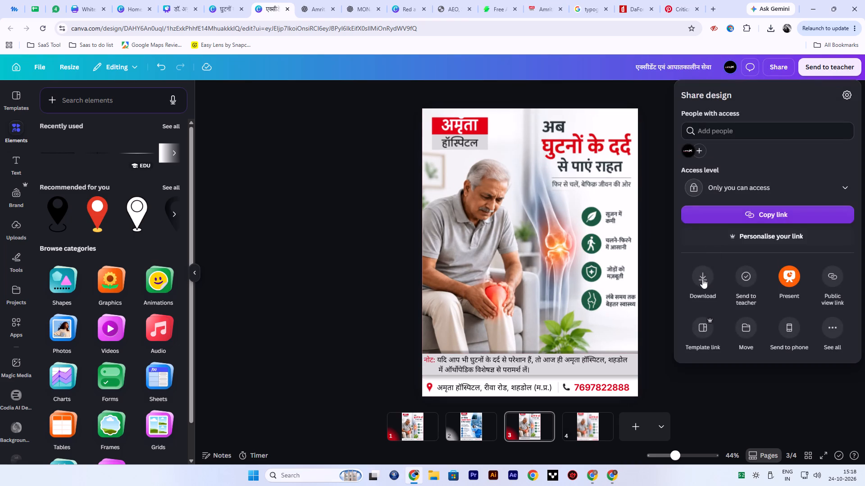
{"action": "left_click", "coordinate": [702, 282]}
{"action": "left_click", "coordinate": [769, 275]}
{"action": "left_click", "coordinate": [770, 309]}
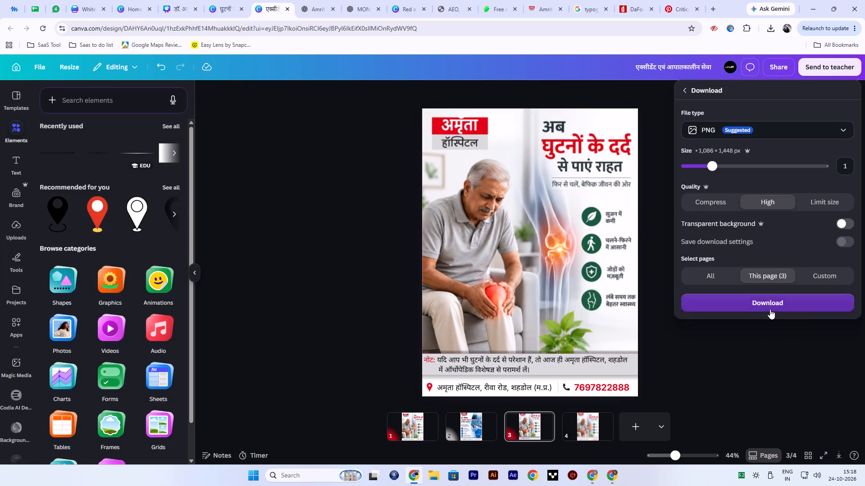
Download only page 4's knee-pain poster variant as a PNG.
{"action": "left_click", "coordinate": [584, 429]}
{"action": "left_click", "coordinate": [783, 61]}
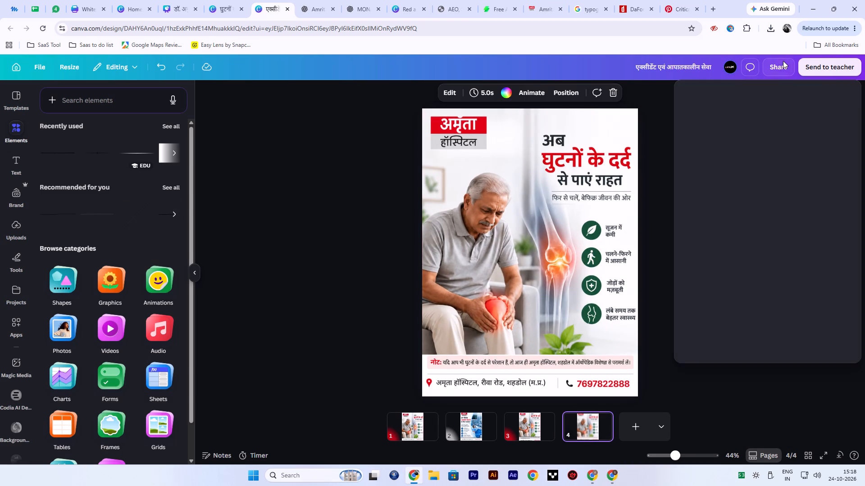
{"action": "left_click", "coordinate": [710, 270]}
{"action": "left_click", "coordinate": [756, 277]}
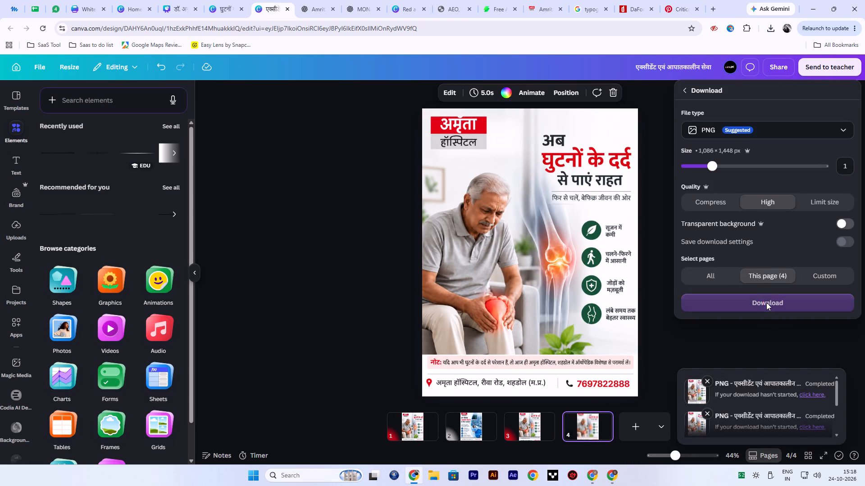
{"action": "left_click", "coordinate": [766, 302]}
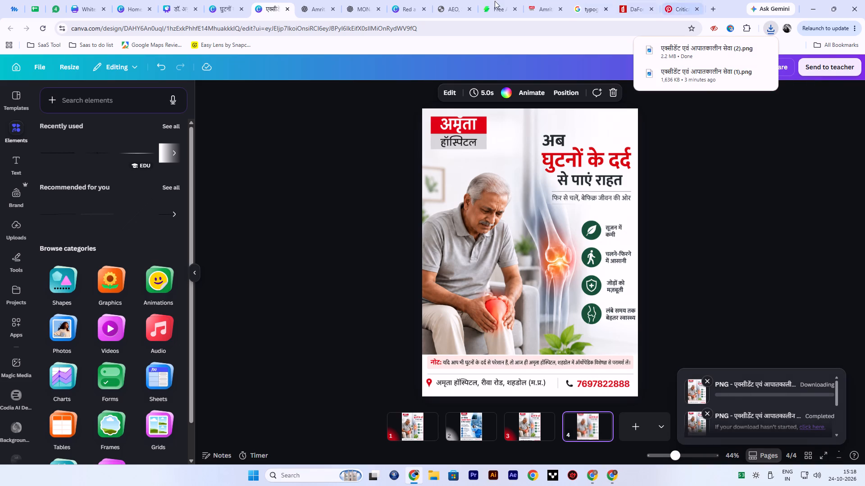
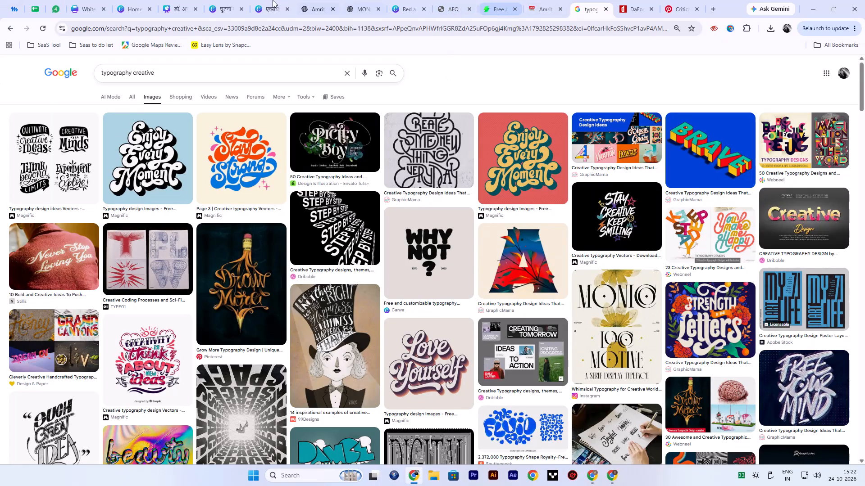
Review the CPR poster document, the Pinterest hospital poster references and the square bone-and-joint poster on page 14 of the knee-pain design.
{"action": "left_click", "coordinate": [99, 0]}
{"action": "scroll", "coordinate": [406, 283], "scroll_direction": "down", "scroll_amount": 16}
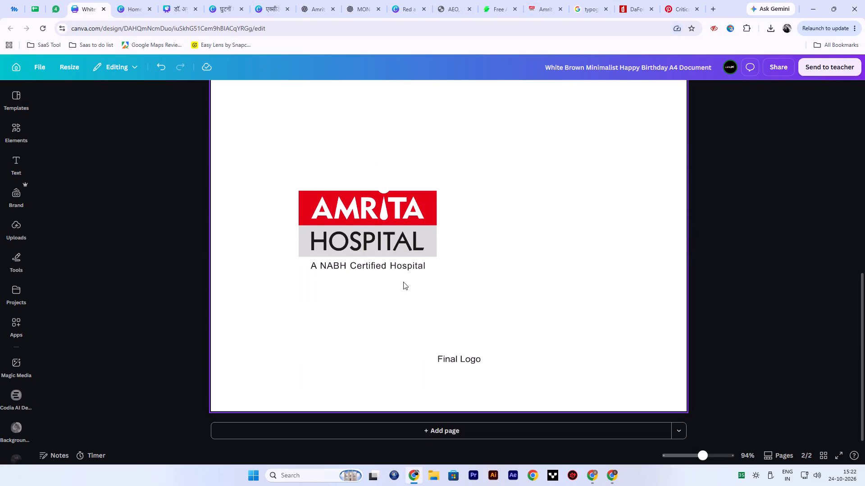
{"action": "scroll", "coordinate": [403, 282], "scroll_direction": "up", "scroll_amount": 16}
{"action": "left_click", "coordinate": [668, 0]}
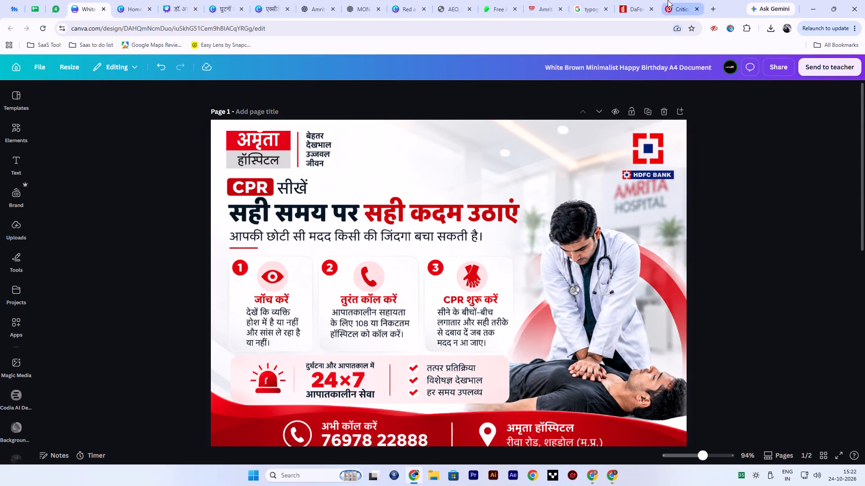
{"action": "scroll", "coordinate": [308, 265], "scroll_direction": "down", "scroll_amount": 11}
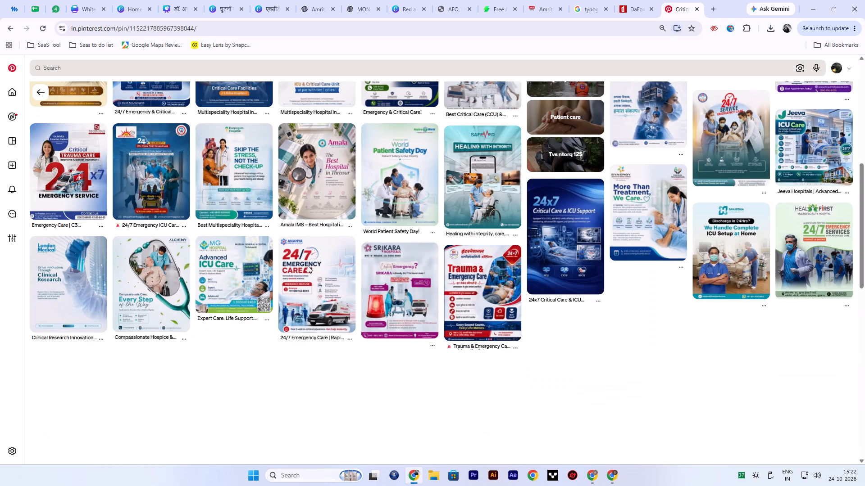
{"action": "scroll", "coordinate": [308, 265], "scroll_direction": "up", "scroll_amount": 8}
{"action": "scroll", "coordinate": [307, 266], "scroll_direction": "down", "scroll_amount": 8}
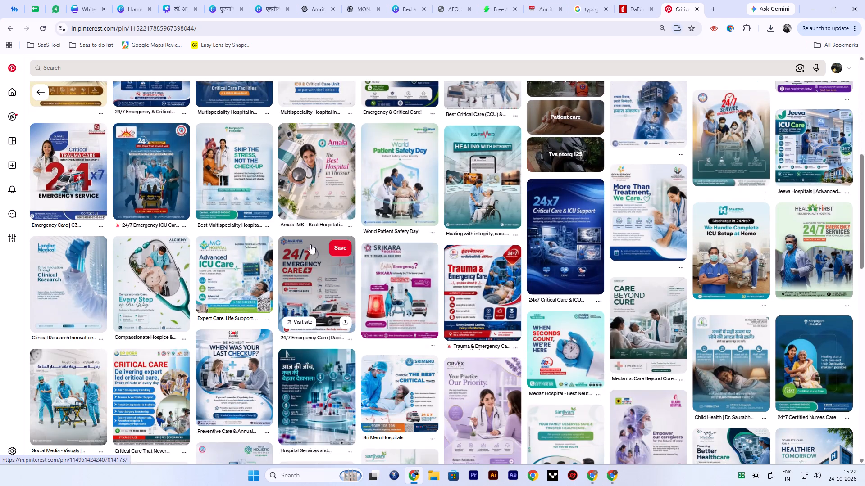
{"action": "left_click", "coordinate": [178, 0]}
{"action": "left_click", "coordinate": [213, 0]}
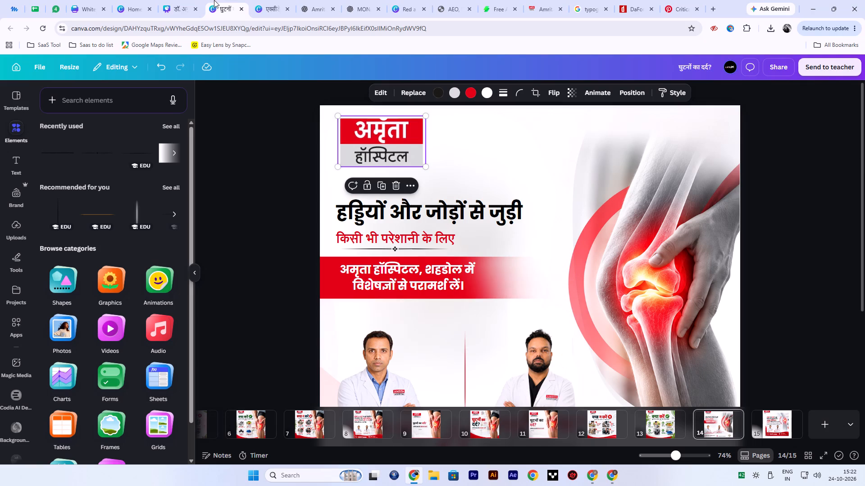
{"action": "scroll", "coordinate": [538, 337], "scroll_direction": "down", "scroll_amount": 6}
{"action": "scroll", "coordinate": [502, 326], "scroll_direction": "down", "scroll_amount": 3, "text": "ctrl"}
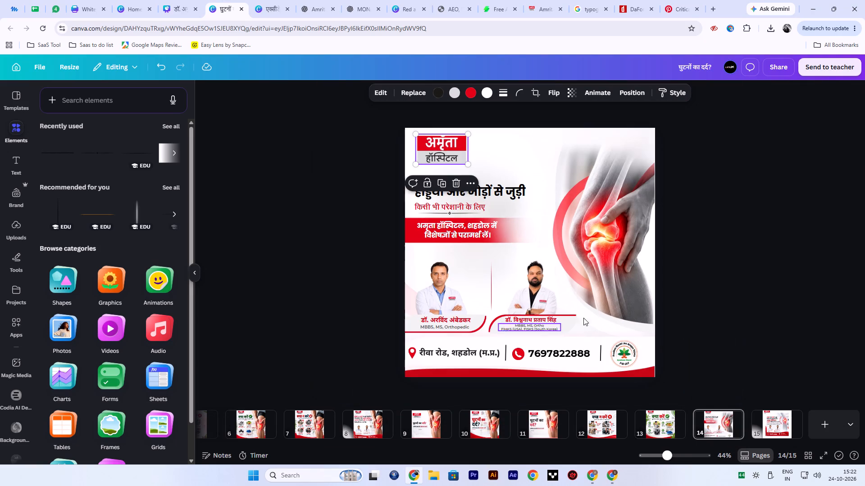
{"action": "left_click", "coordinate": [767, 250]}
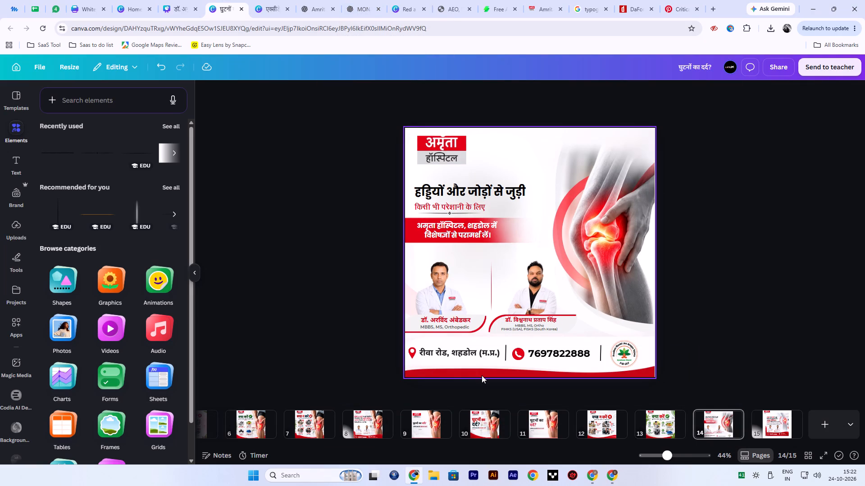
{"action": "left_click", "coordinate": [278, 0]}
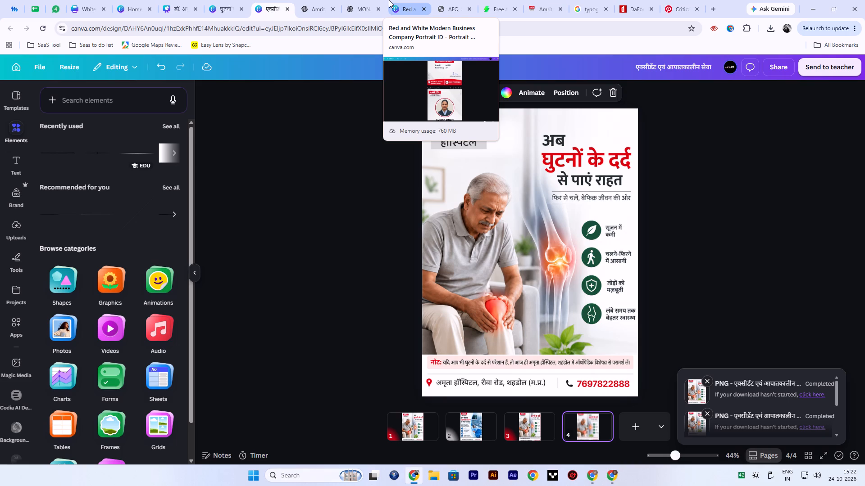
{"action": "left_click", "coordinate": [224, 4]}
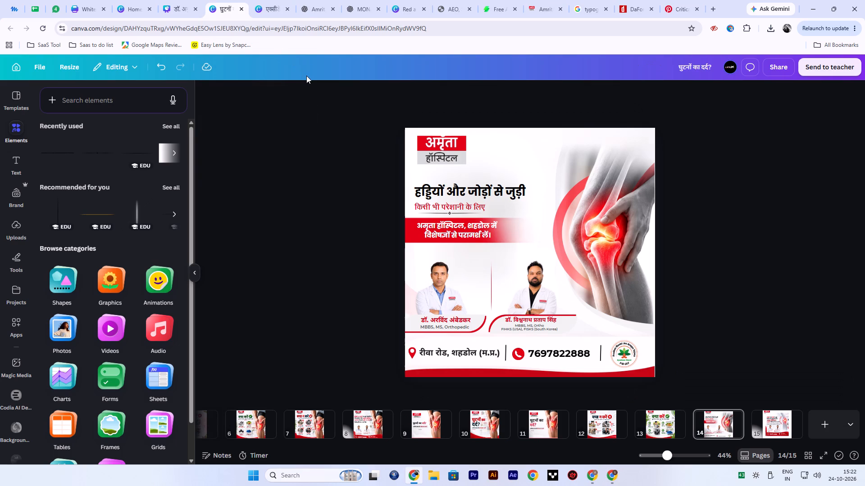
Switch to Mem Reduct and clean the computer's memory several times in a row.
{"action": "right_click", "coordinate": [743, 480]}
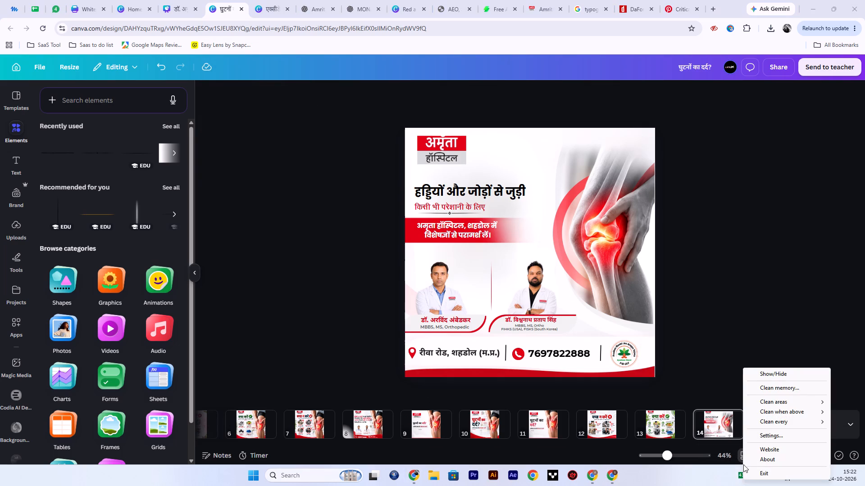
{"action": "right_click", "coordinate": [741, 476]}
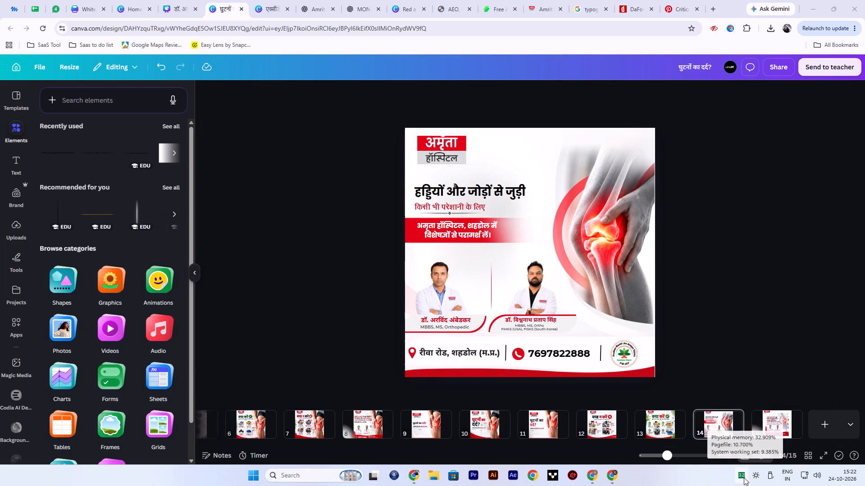
{"action": "right_click", "coordinate": [744, 477]}
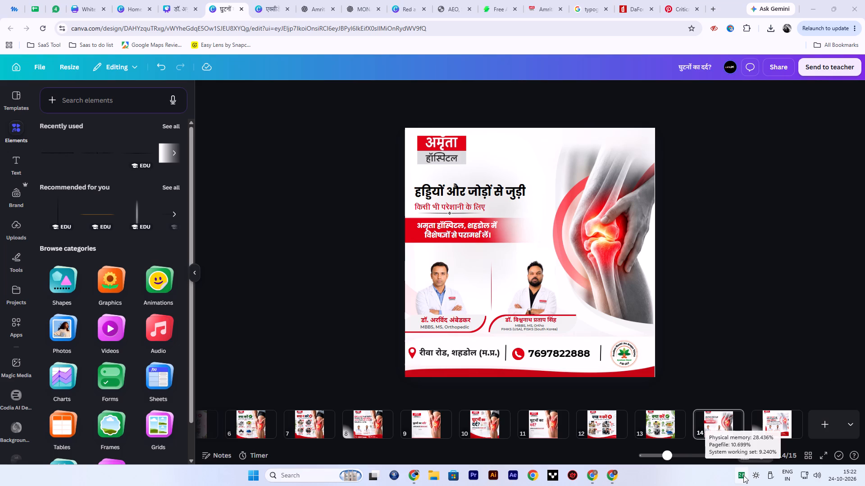
{"action": "right_click", "coordinate": [743, 475]}
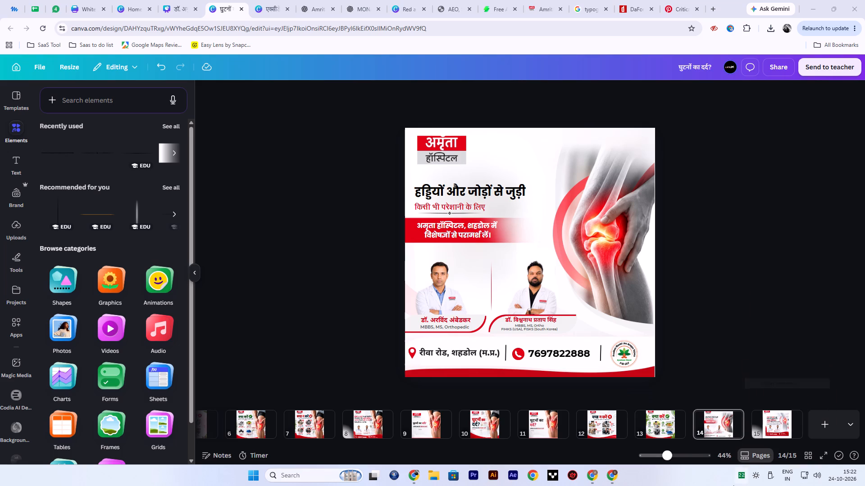
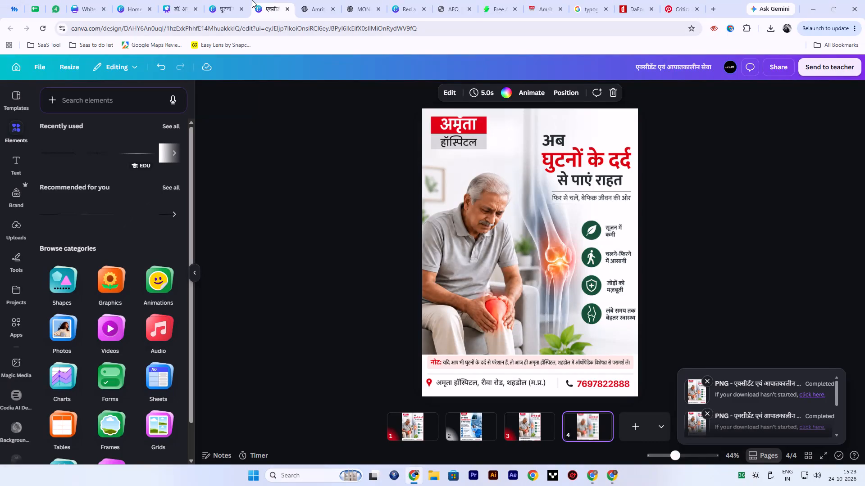
Return to the knee-pain design showing the square bone-and-joint poster on page 14.
{"action": "left_click", "coordinate": [222, 0]}
Switch to Mem Reduct and clean the computer's memory again.
{"action": "right_click", "coordinate": [743, 477]}
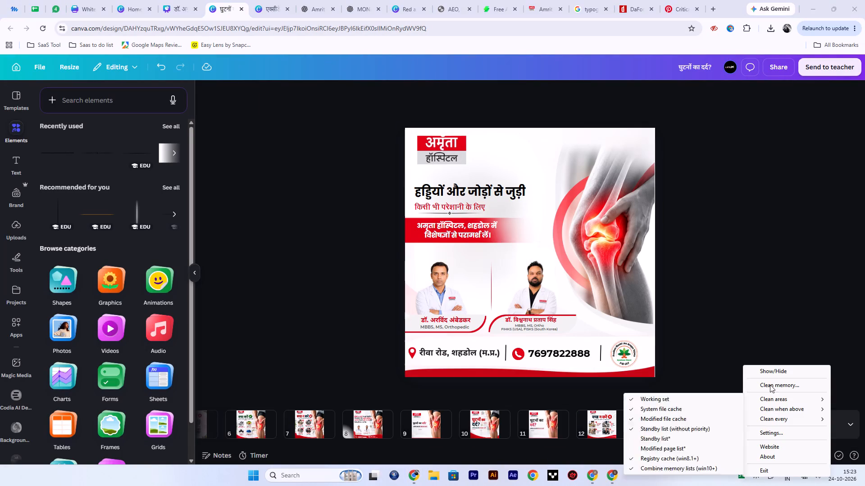
{"action": "right_click", "coordinate": [744, 476]}
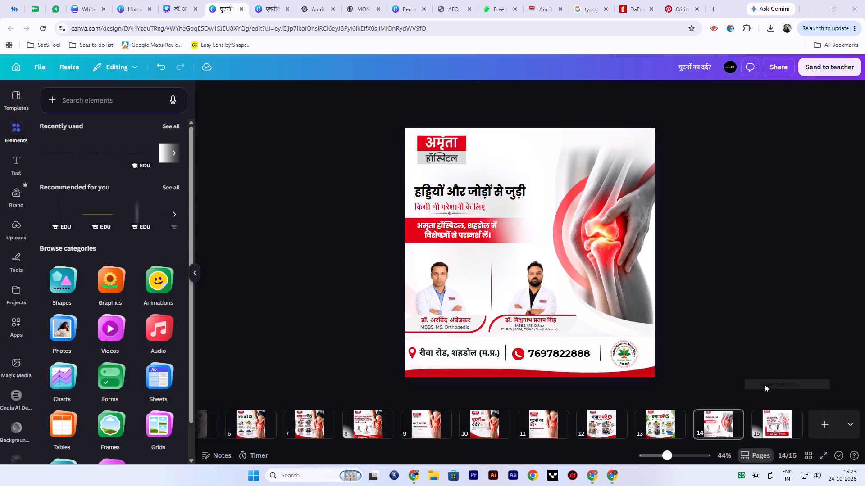
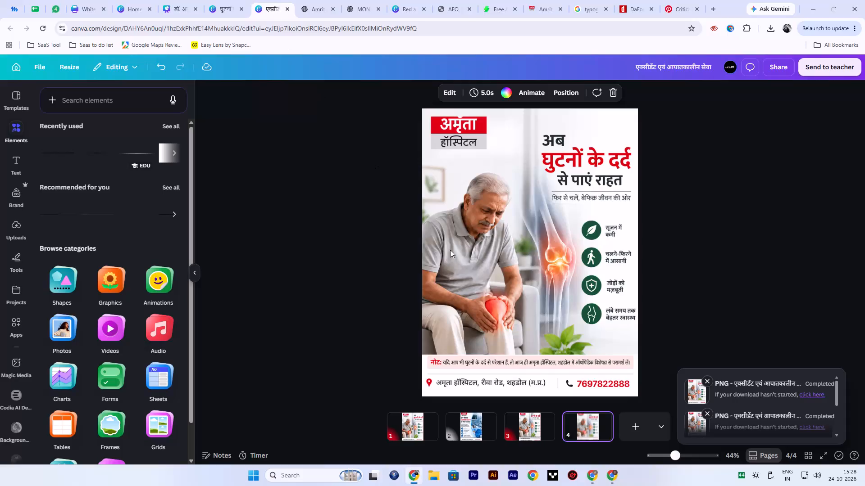
Dismiss all the completed PNG download notifications in the accident-and-emergency poster design.
{"action": "left_click", "coordinate": [709, 381]}
{"action": "left_click", "coordinate": [709, 382]}
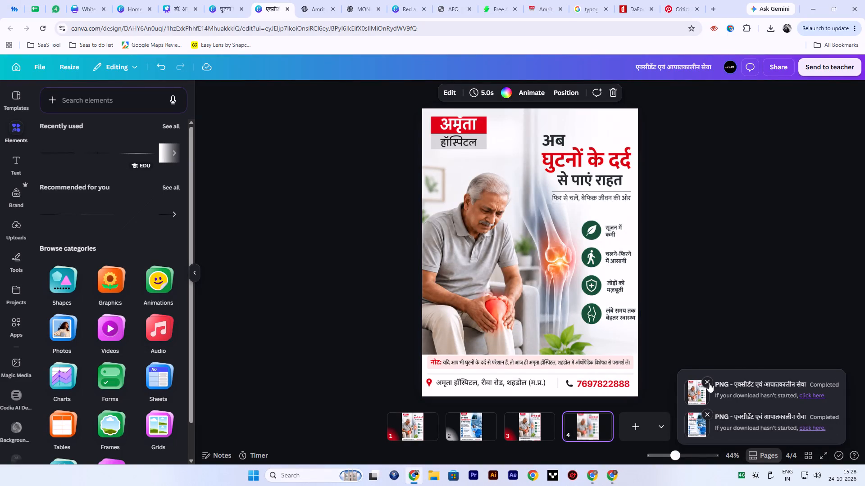
{"action": "left_click", "coordinate": [709, 382]}
{"action": "left_click", "coordinate": [709, 414]}
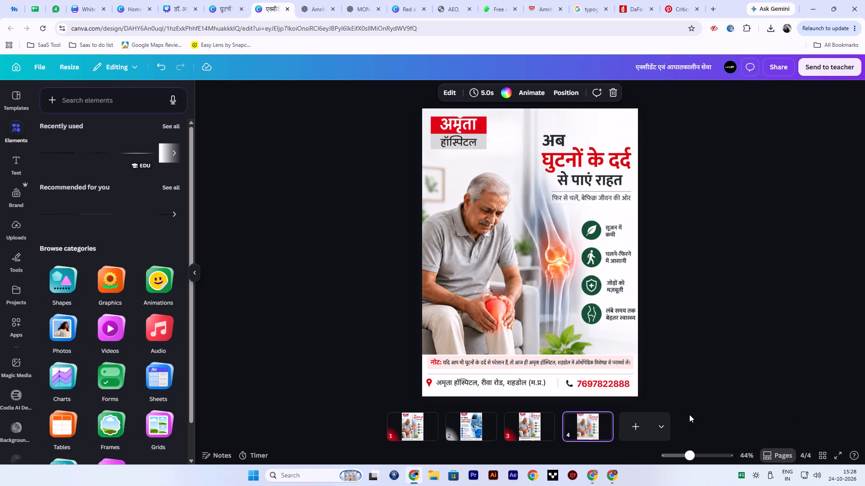
Compare the knee-pain poster layout on page 3 with the version on page 4.
{"action": "left_click", "coordinate": [540, 428]}
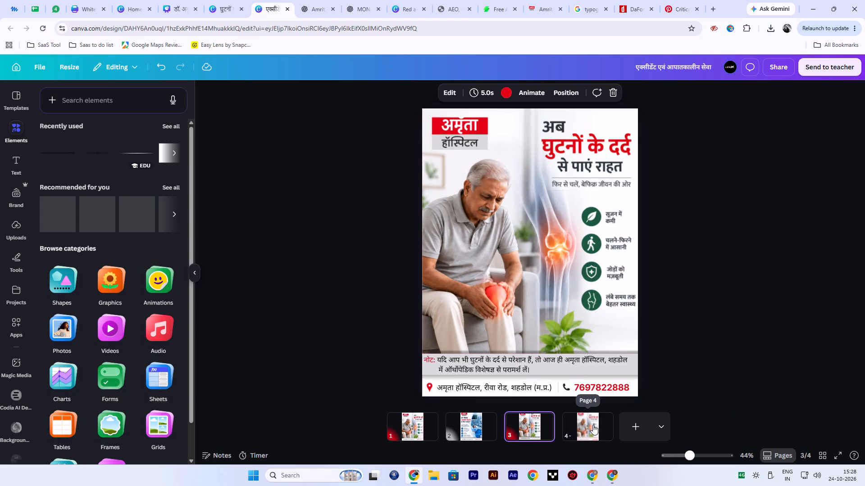
{"action": "left_click", "coordinate": [593, 425]}
{"action": "left_click", "coordinate": [707, 387]}
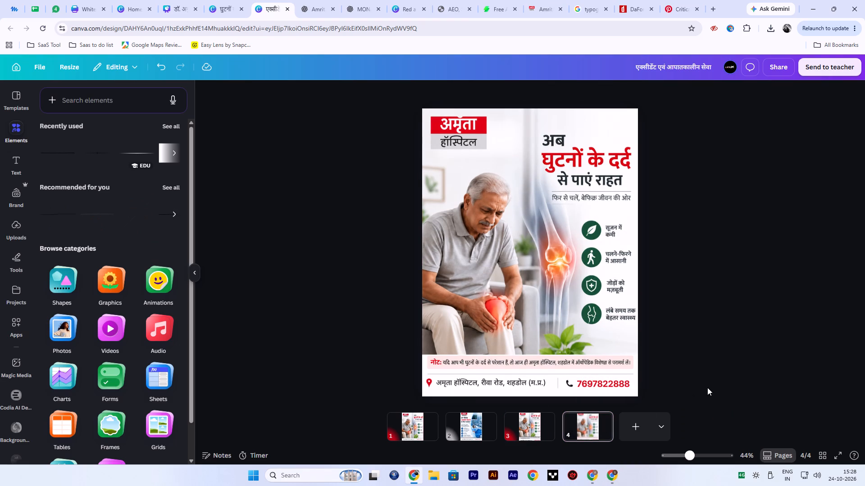
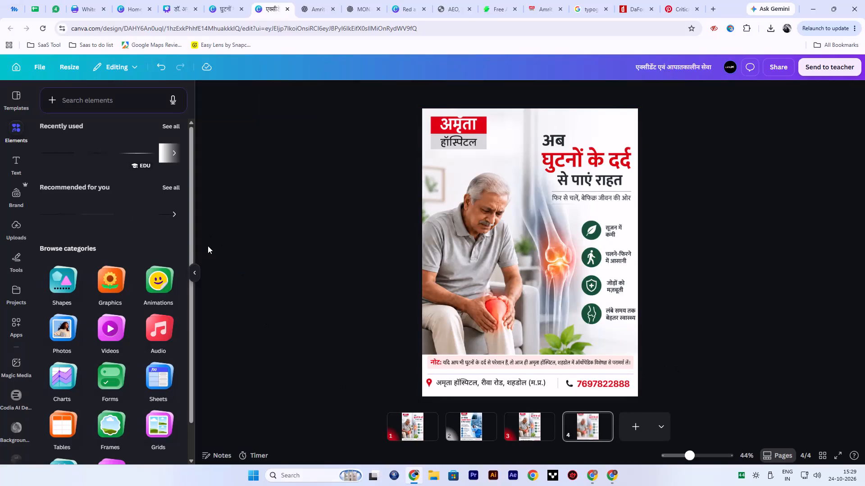
Add a red square shape to the knee-pain poster on page 4.
{"action": "left_click", "coordinate": [69, 106]}
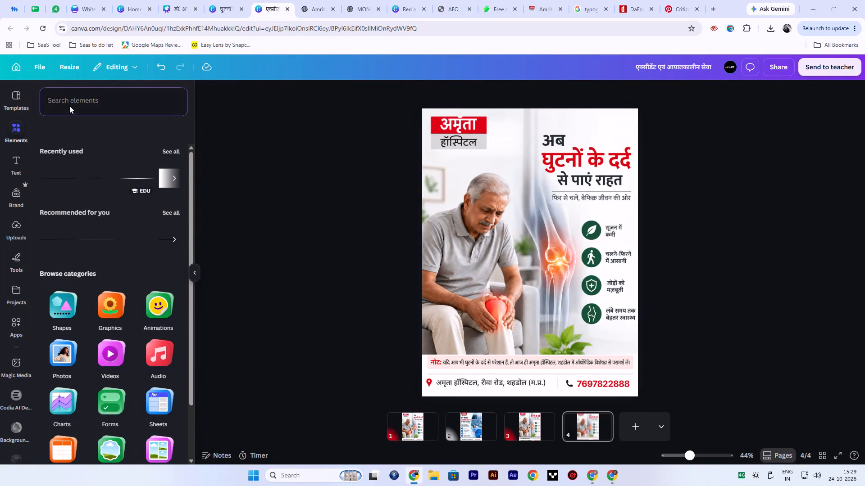
{"action": "key", "text": "r"}
{"action": "key", "text": "e"}
{"action": "left_click", "coordinate": [80, 176]}
{"action": "left_click", "coordinate": [757, 207]}
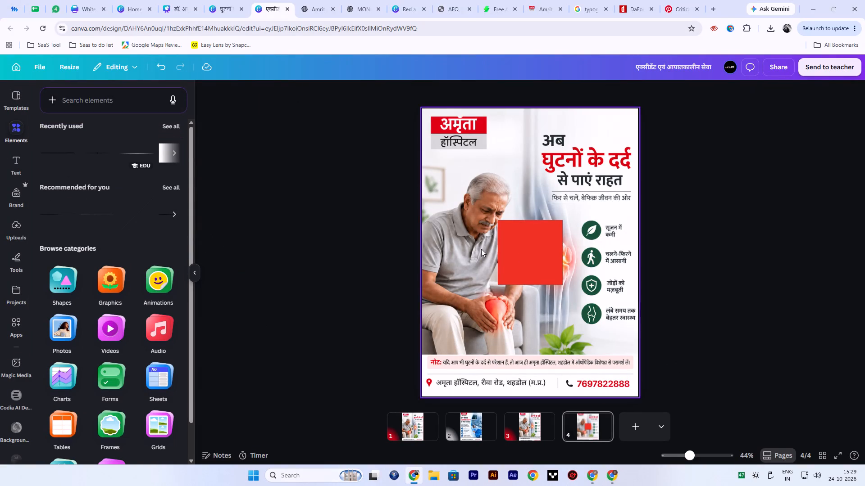
Stretch the red square past the poster's full width and lower it until only a thin strip shows along the bottom edge.
{"action": "left_click_drag", "start_coordinate": [526, 250], "coordinate": [429, 312]}
{"action": "left_click_drag", "start_coordinate": [466, 309], "coordinate": [734, 332]}
{"action": "left_click_drag", "start_coordinate": [540, 315], "coordinate": [546, 421]}
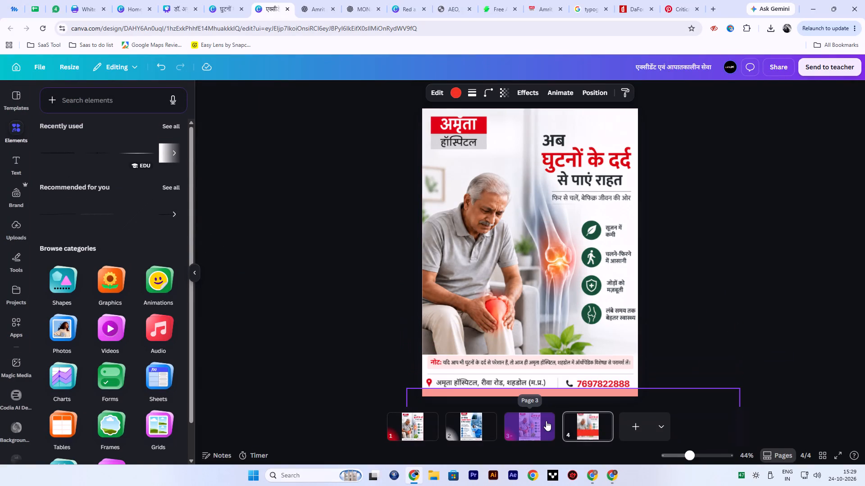
{"action": "left_click_drag", "start_coordinate": [546, 421], "coordinate": [552, 402]}
{"action": "left_click_drag", "start_coordinate": [559, 375], "coordinate": [557, 396]}
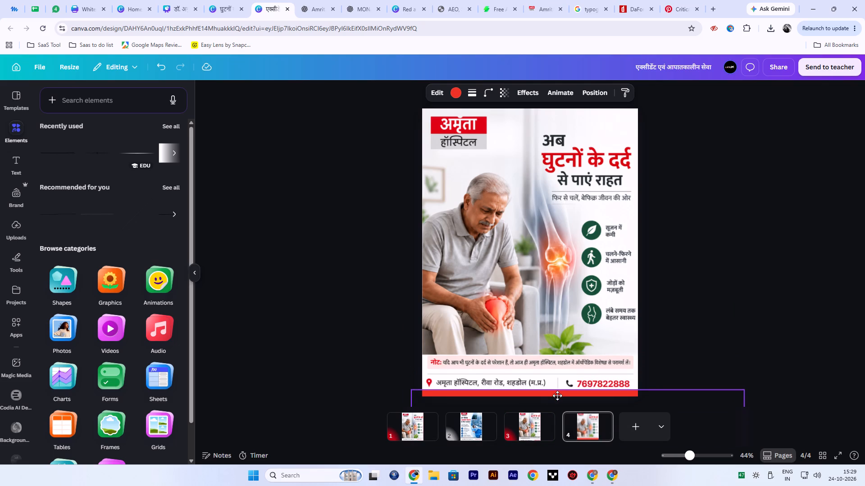
{"action": "left_click_drag", "start_coordinate": [557, 396], "coordinate": [557, 397]}
{"action": "left_click", "coordinate": [761, 263]}
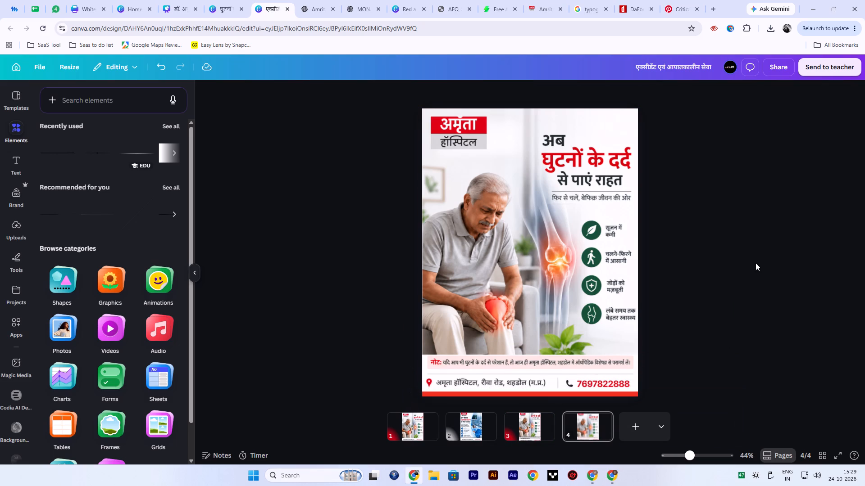
{"action": "left_click", "coordinate": [579, 392]}
{"action": "key", "text": "Down"}
{"action": "key", "text": "Down"}
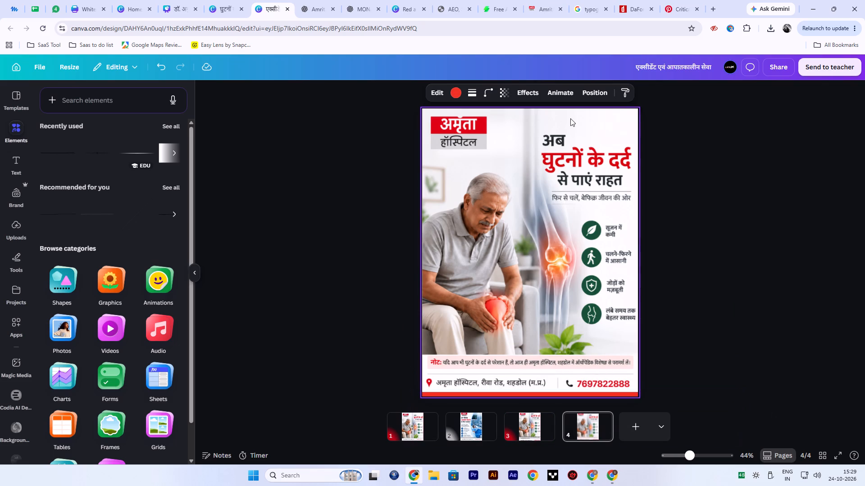
{"action": "key", "text": "Down"}
{"action": "key", "text": "Down"}
Recolour the bottom strip with the red sampled from the अमृता logo background.
{"action": "left_click", "coordinate": [453, 90]}
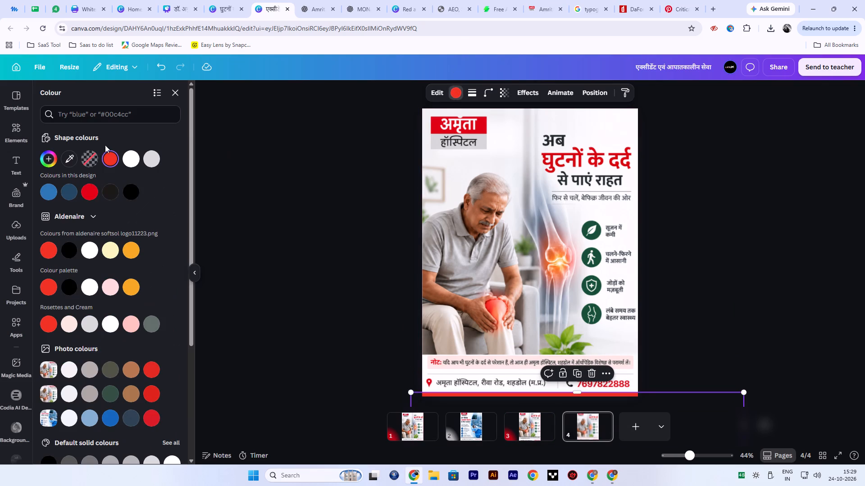
{"action": "left_click", "coordinate": [68, 157]}
{"action": "left_click", "coordinate": [436, 126]}
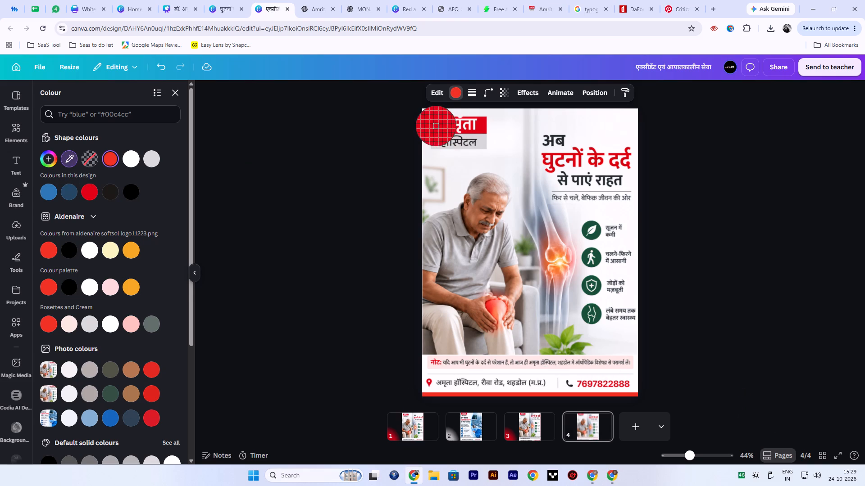
Preview the finished knee-pain poster on page 4 in full screen, then return to the editor.
{"action": "double_click", "coordinate": [760, 199]}
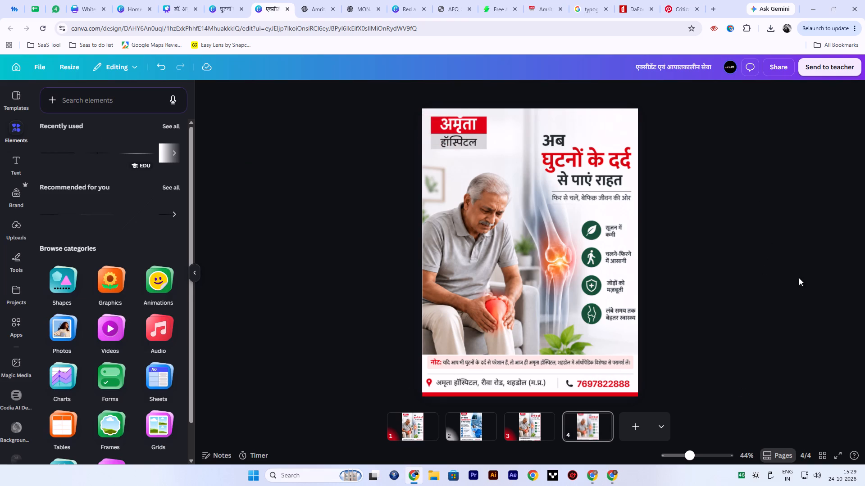
{"action": "left_click", "coordinate": [840, 450]}
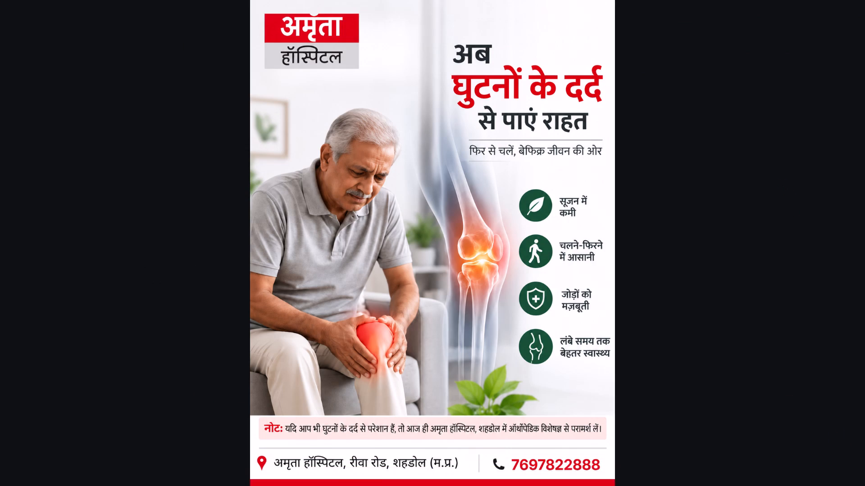
{"action": "key", "text": "Escape"}
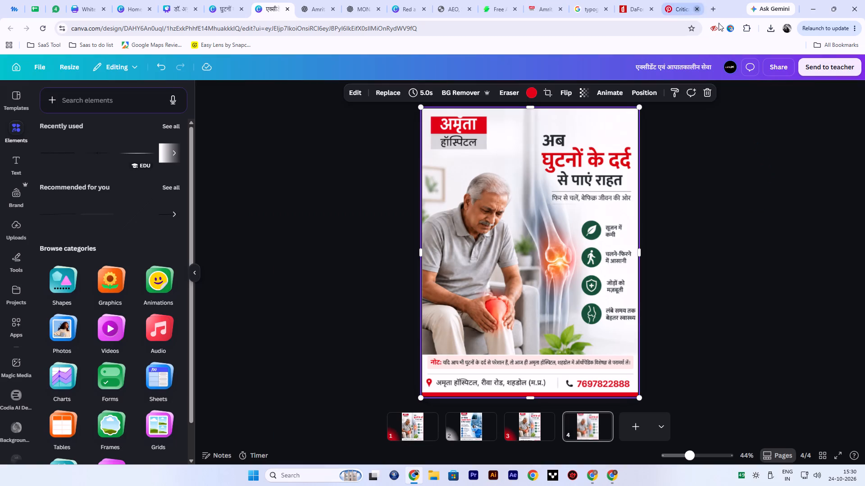
Set up a PNG download of only page 4, the knee-pain poster.
{"action": "left_click", "coordinate": [778, 62]}
{"action": "left_click", "coordinate": [700, 289]}
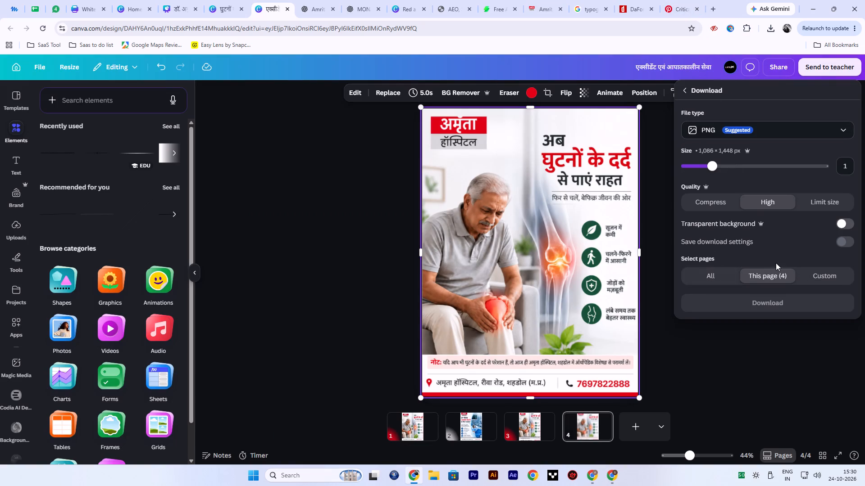
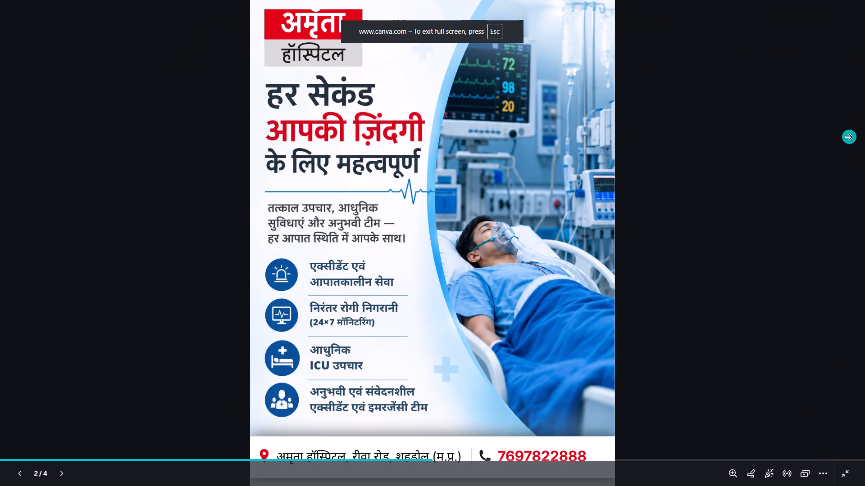
Leave the full-screen preview and copy the red bottom strip from the knee-pain poster on page 4 over to the emergency-care poster on page 2.
{"action": "key", "text": "Escape"}
{"action": "left_click", "coordinate": [806, 305]}
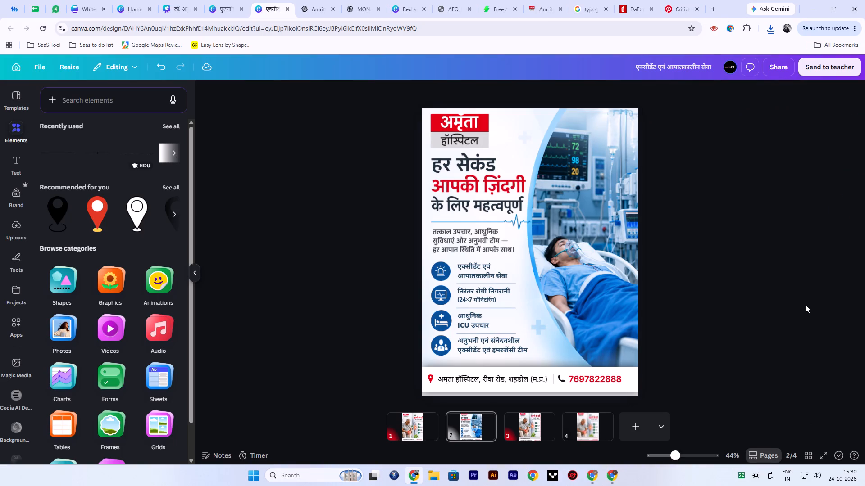
{"action": "left_click", "coordinate": [537, 427]}
{"action": "left_click", "coordinate": [589, 428]}
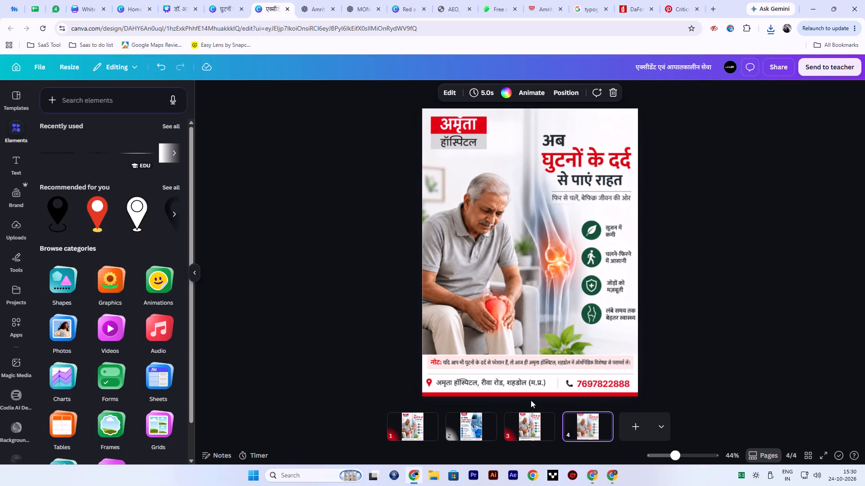
{"action": "left_click", "coordinate": [531, 394]}
{"action": "key", "text": "ctrl+c"}
{"action": "key", "text": "ctrl+c"}
{"action": "left_click", "coordinate": [475, 422]}
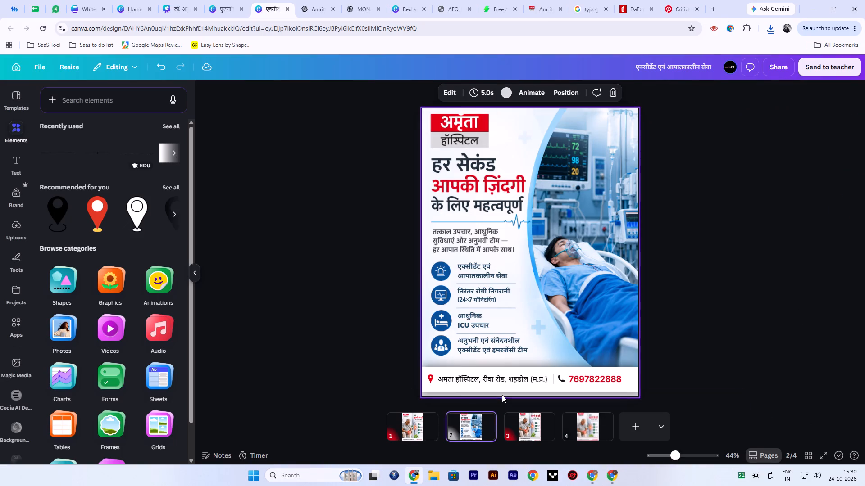
Paste the copied red strip along the bottom edge of the accident and emergency poster on page 2.
{"action": "left_click", "coordinate": [502, 395], "text": "ctrl"}
{"action": "key", "text": "ctrl+v"}
{"action": "double_click", "coordinate": [813, 359]}
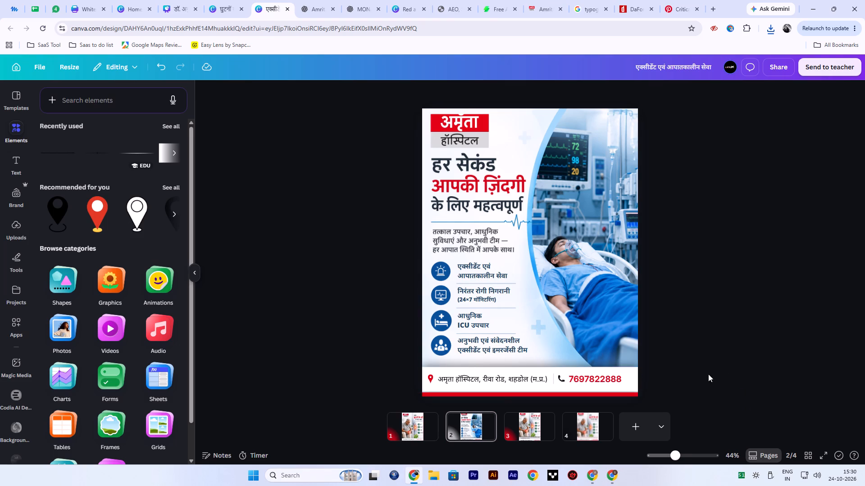
Extend the white contact footer's lower edge on page 2 down into the red strip, closing the grey gap between them.
{"action": "scroll", "coordinate": [701, 379], "scroll_direction": "up", "scroll_amount": 6, "text": "ctrl"}
{"action": "scroll", "coordinate": [634, 356], "scroll_direction": "down", "scroll_amount": 10}
{"action": "scroll", "coordinate": [357, 388], "scroll_direction": "up", "scroll_amount": 9, "text": "ctrl"}
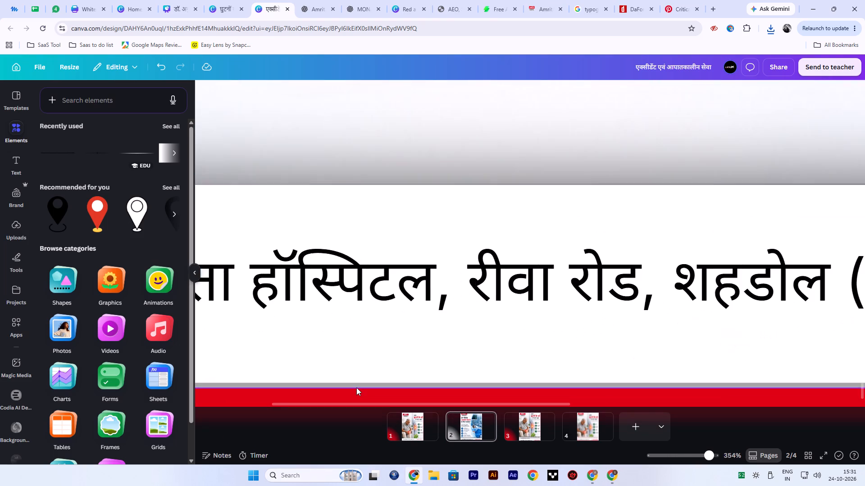
{"action": "scroll", "coordinate": [356, 387], "scroll_direction": "up", "scroll_amount": 1, "text": "ctrl"}
{"action": "left_click", "coordinate": [360, 371]}
{"action": "left_click_drag", "start_coordinate": [370, 380], "coordinate": [370, 382]}
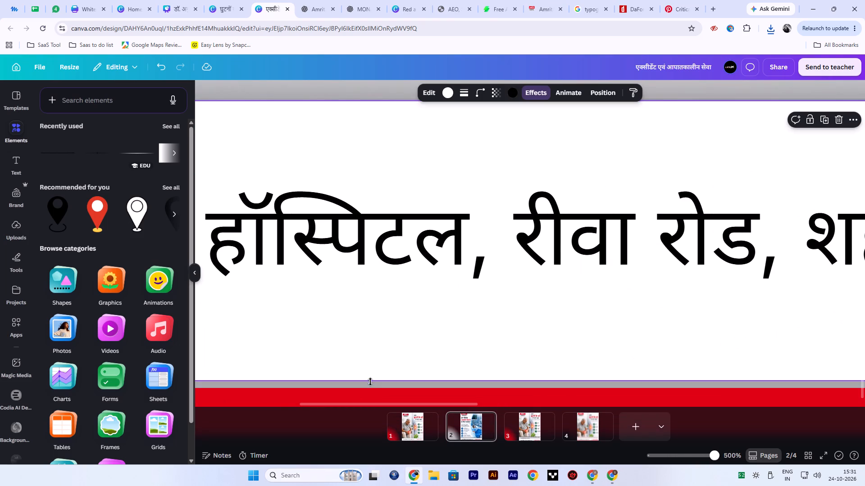
{"action": "left_click_drag", "start_coordinate": [370, 382], "coordinate": [369, 405]}
{"action": "scroll", "coordinate": [385, 364], "scroll_direction": "down", "scroll_amount": 5, "text": "ctrl"}
{"action": "scroll", "coordinate": [545, 345], "scroll_direction": "down", "scroll_amount": 1, "text": "ctrl"}
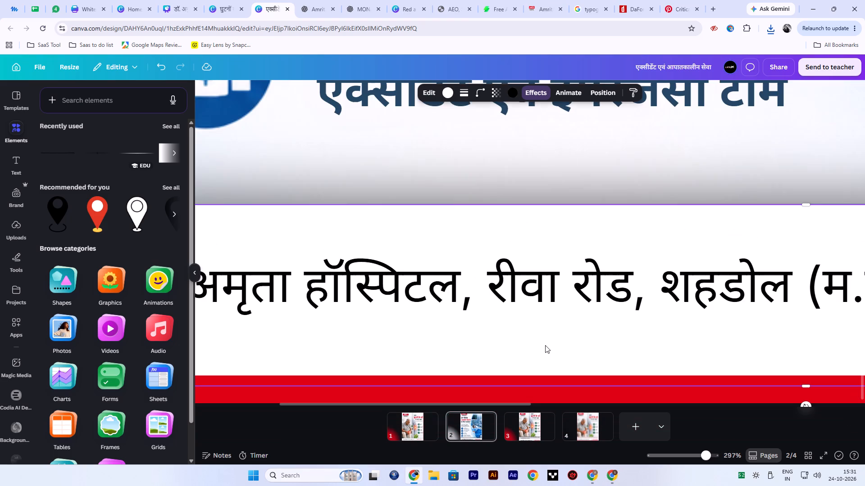
{"action": "scroll", "coordinate": [648, 71], "scroll_direction": "down", "scroll_amount": 2, "text": "ctrl"}
{"action": "left_click", "coordinate": [686, 49]}
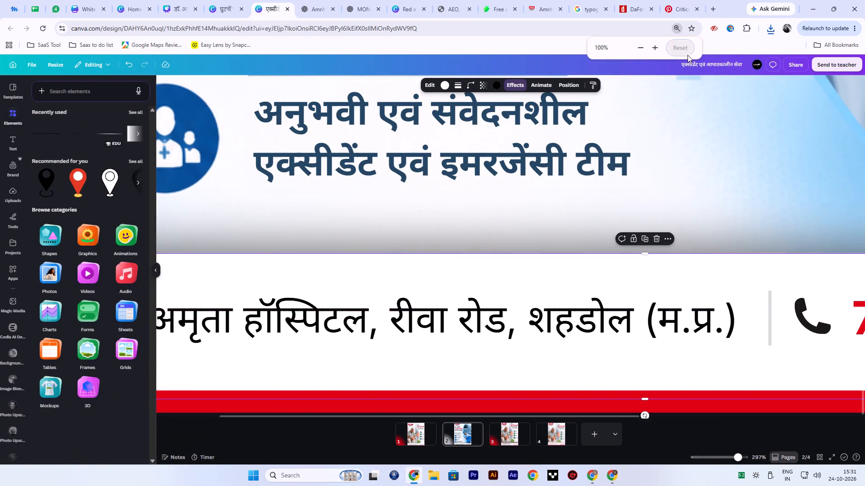
{"action": "scroll", "coordinate": [540, 357], "scroll_direction": "down", "scroll_amount": 8, "text": "ctrl"}
{"action": "left_click", "coordinate": [761, 330]}
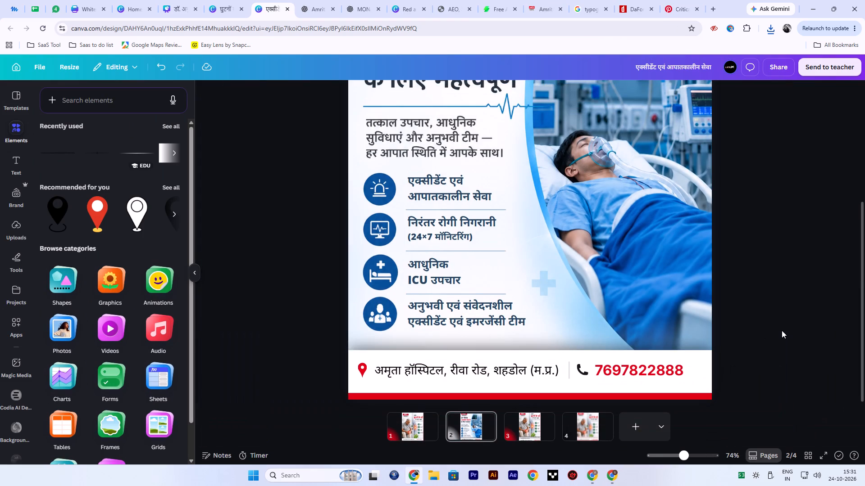
{"action": "left_click", "coordinate": [782, 330]}
{"action": "scroll", "coordinate": [782, 330], "scroll_direction": "down", "scroll_amount": 3, "text": "ctrl"}
{"action": "scroll", "coordinate": [763, 348], "scroll_direction": "up", "scroll_amount": 1}
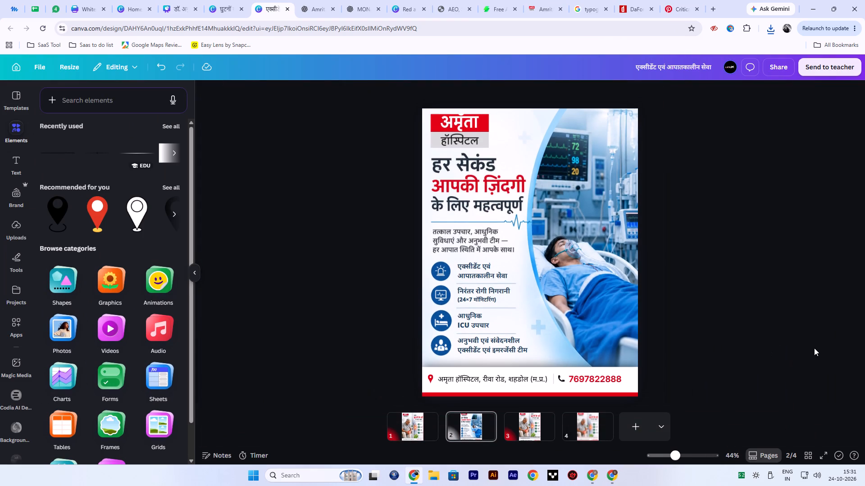
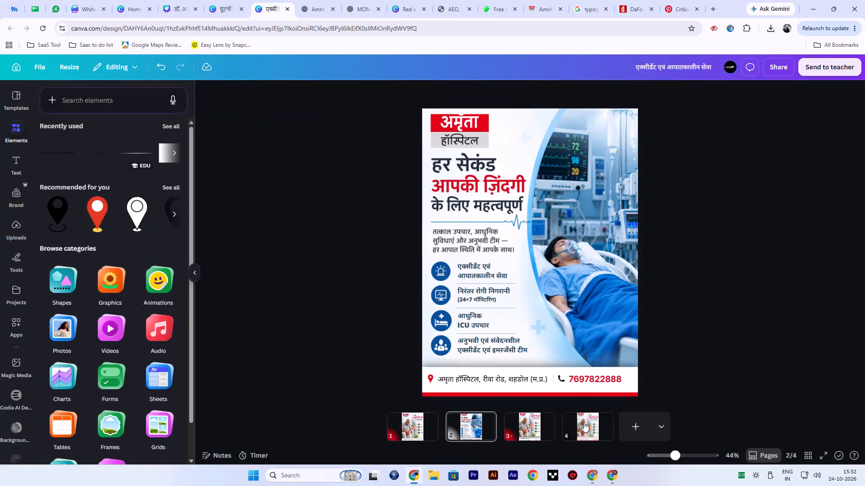
Snip a screenshot of the four-icon benefits list on the page 4 knee-pain poster.
{"action": "left_click", "coordinate": [584, 422]}
{"action": "left_click", "coordinate": [534, 433]}
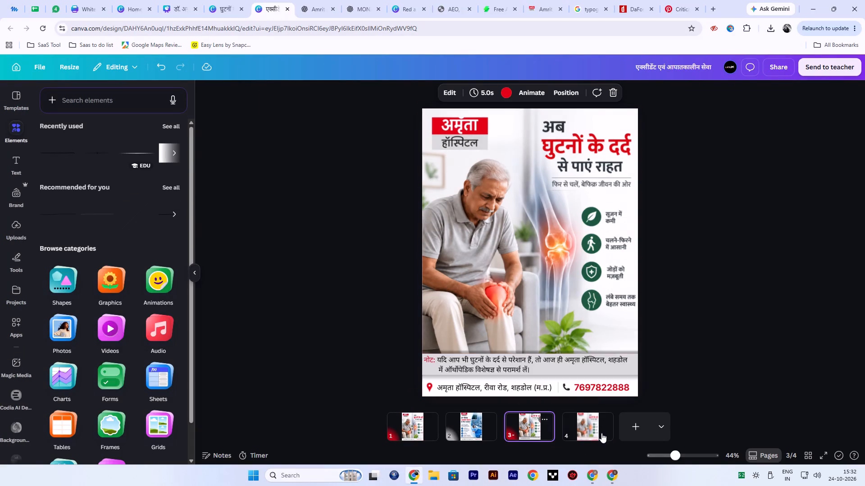
{"action": "left_click", "coordinate": [597, 432]}
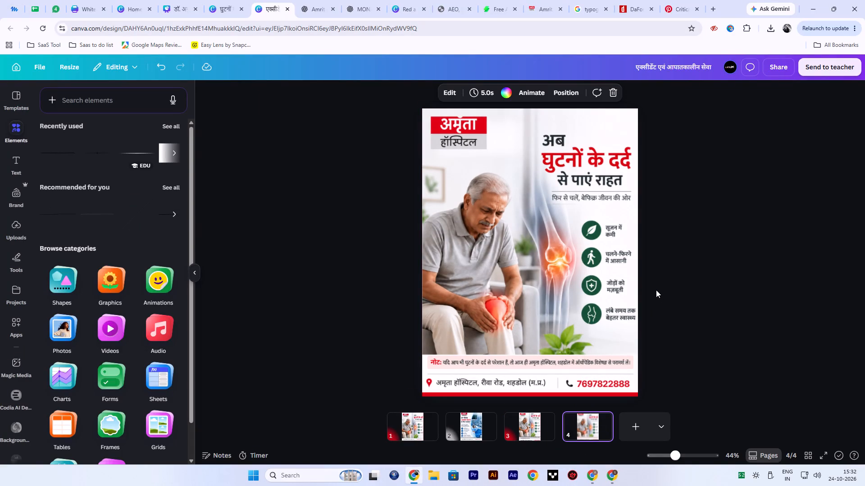
{"action": "key", "text": "shift+super+s"}
{"action": "left_click_drag", "start_coordinate": [576, 216], "coordinate": [625, 328]}
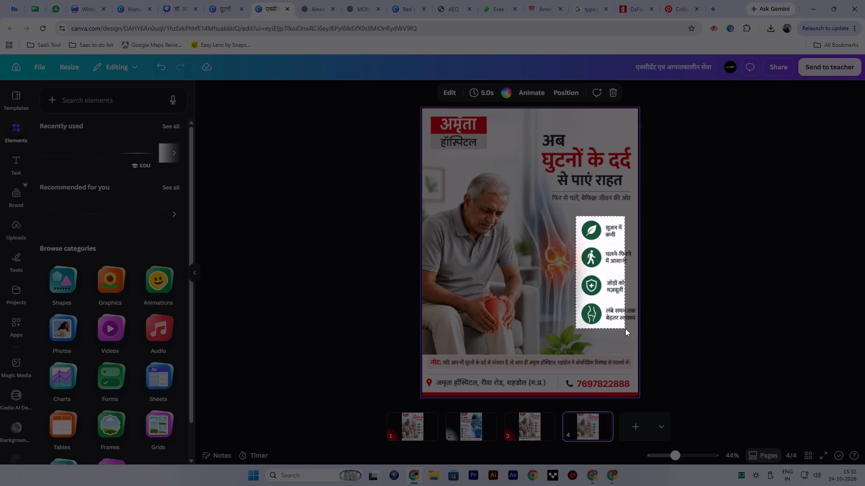
{"action": "left_click_drag", "start_coordinate": [625, 328], "coordinate": [639, 323]}
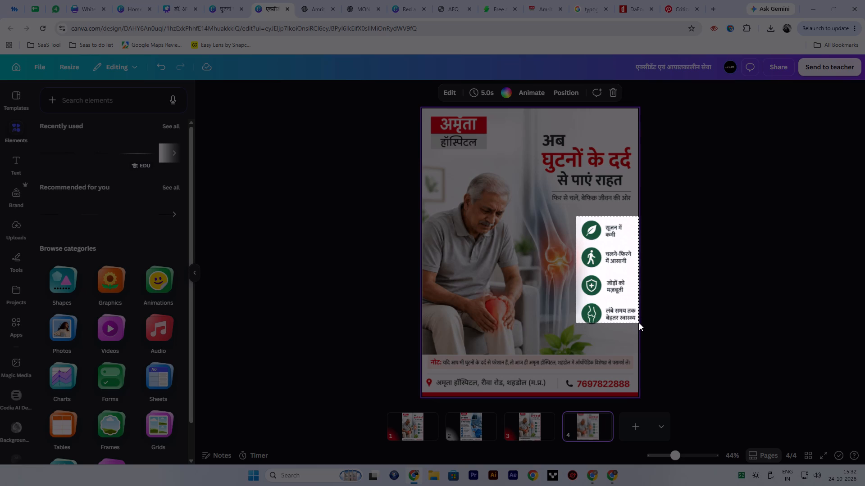
{"action": "left_click_drag", "start_coordinate": [639, 323], "coordinate": [639, 325]}
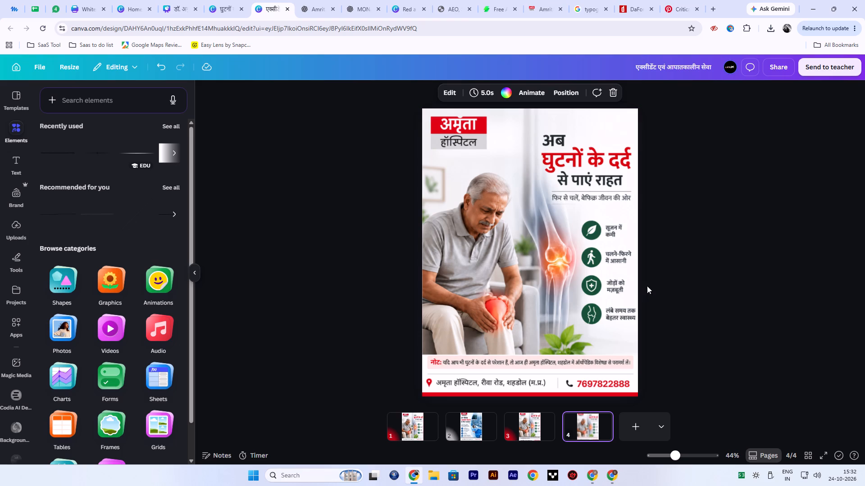
{"action": "left_click", "coordinate": [619, 270]}
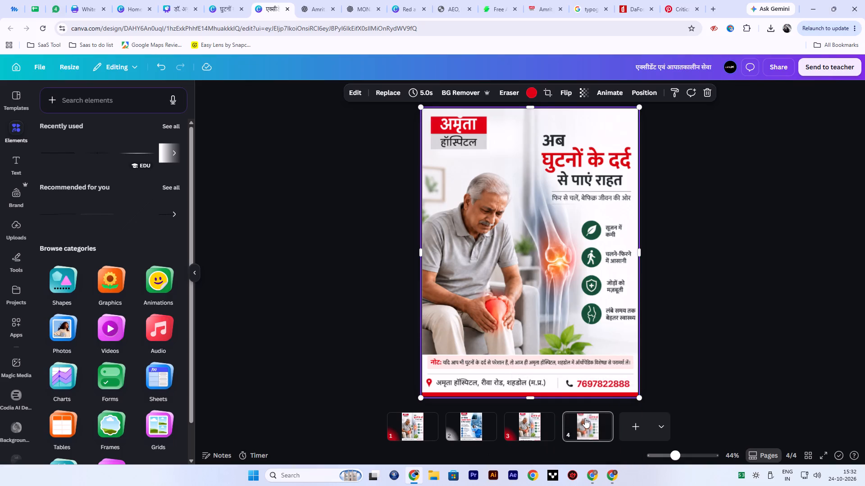
{"action": "right_click", "coordinate": [590, 423]}
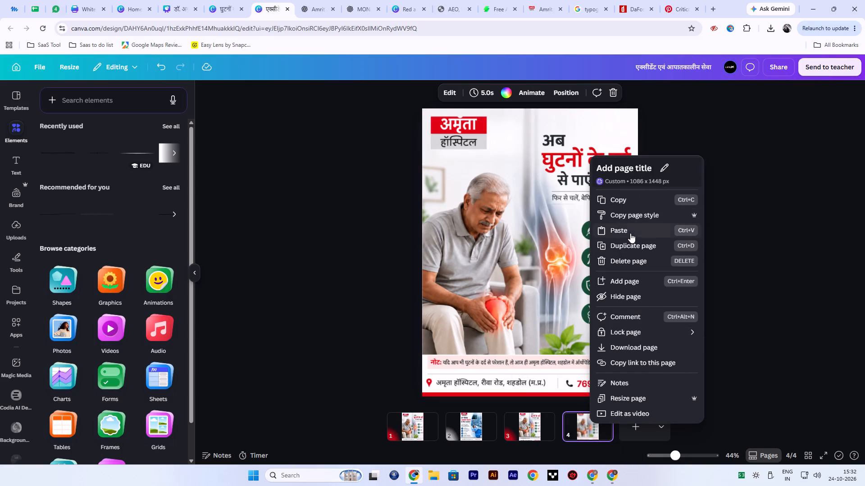
{"action": "left_click", "coordinate": [632, 243]}
{"action": "left_click", "coordinate": [683, 332]}
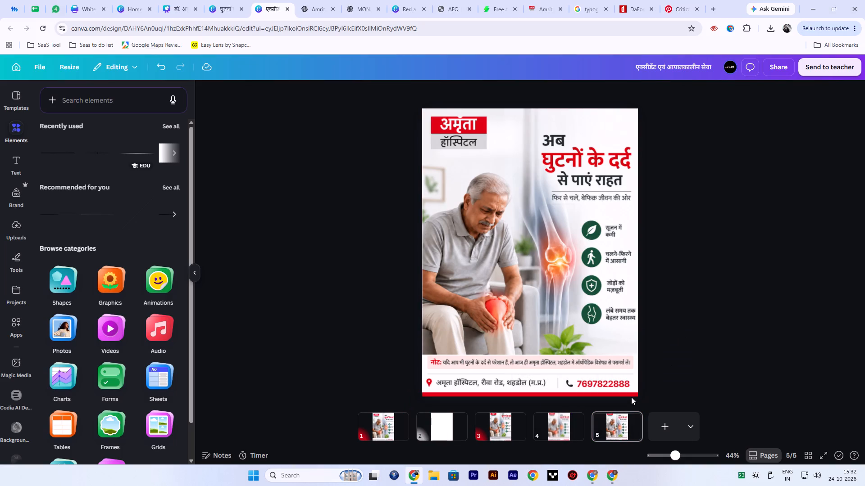
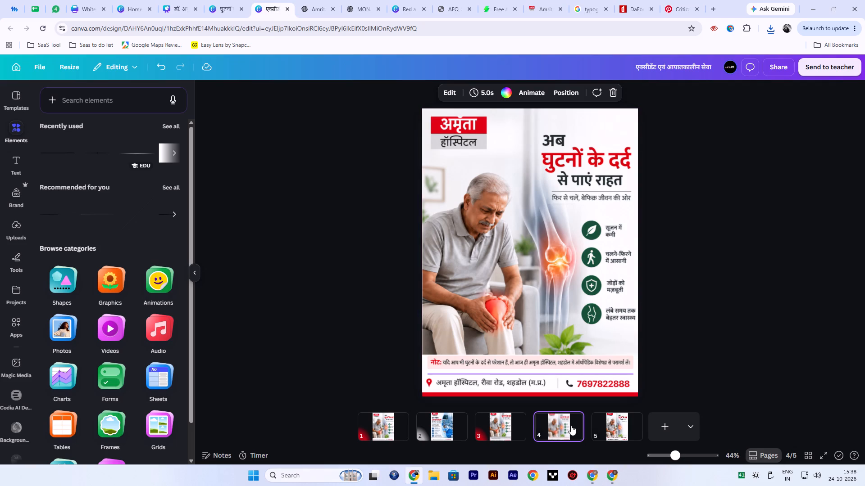
{"action": "left_click", "coordinate": [610, 420]}
{"action": "left_click", "coordinate": [566, 272]}
{"action": "key", "text": "ctrl+v"}
{"action": "left_click", "coordinate": [670, 259]}
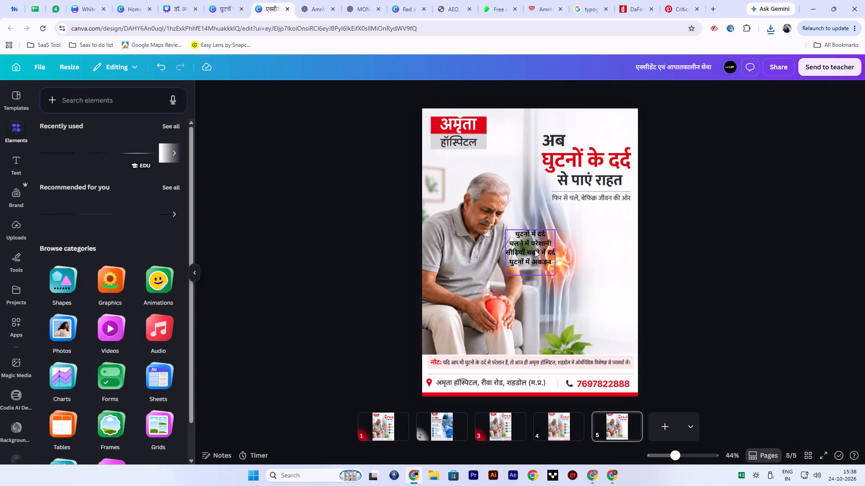
Move the pasted symptom text beside the glowing knee X-ray and left-align its lines.
{"action": "left_click_drag", "start_coordinate": [530, 249], "coordinate": [612, 267]}
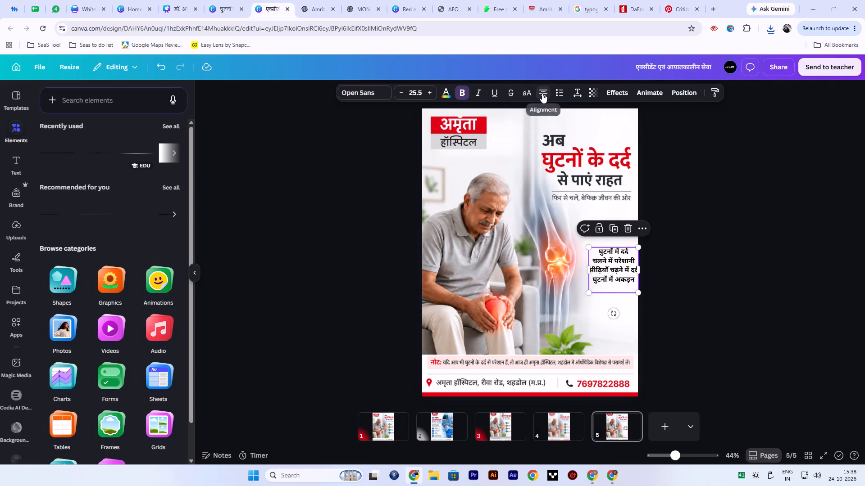
{"action": "left_click", "coordinate": [542, 92]}
{"action": "left_click", "coordinate": [747, 257]}
{"action": "left_click", "coordinate": [611, 270]}
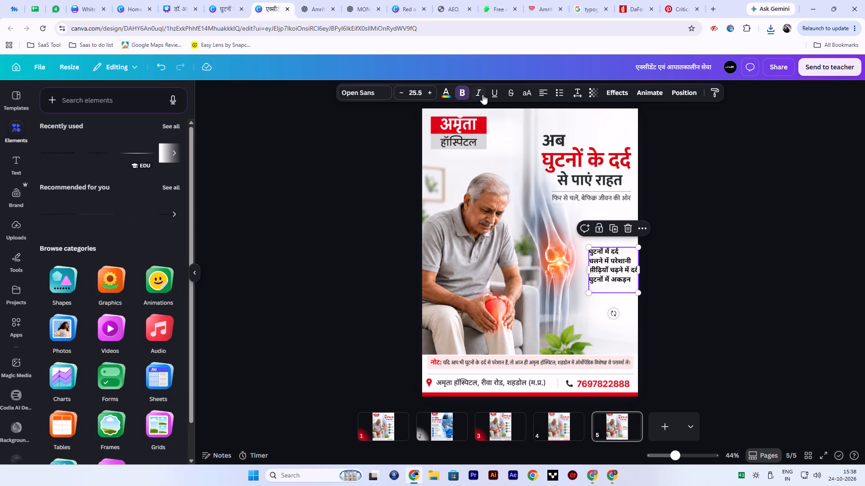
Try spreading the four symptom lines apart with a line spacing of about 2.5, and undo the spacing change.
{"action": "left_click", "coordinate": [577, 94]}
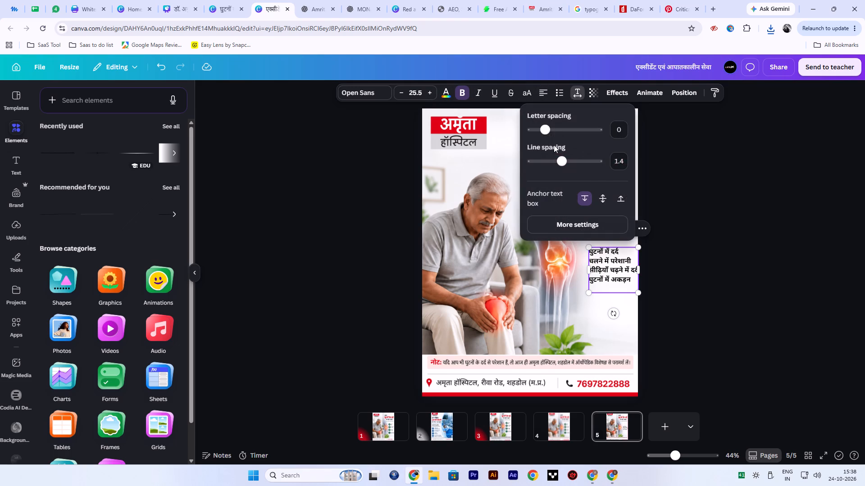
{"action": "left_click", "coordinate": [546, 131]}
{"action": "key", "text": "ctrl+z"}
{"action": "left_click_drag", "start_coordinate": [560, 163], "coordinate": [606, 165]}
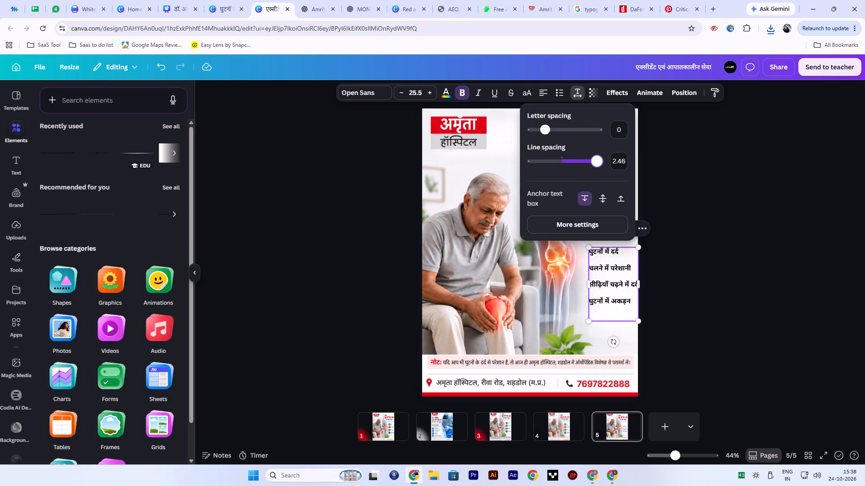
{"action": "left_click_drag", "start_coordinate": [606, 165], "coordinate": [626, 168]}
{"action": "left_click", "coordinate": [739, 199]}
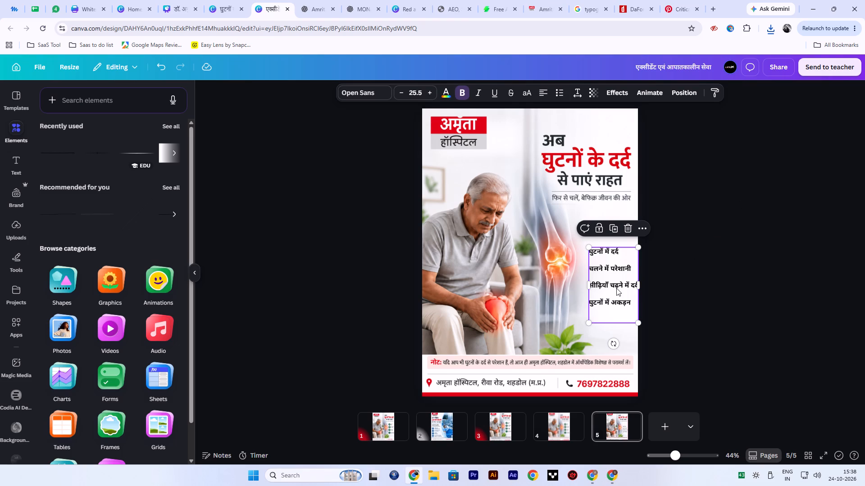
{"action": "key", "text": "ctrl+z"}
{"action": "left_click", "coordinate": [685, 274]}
Move the symptom text block onto the seated man's upper body, clearing the area beside the knee X-ray.
{"action": "left_click_drag", "start_coordinate": [614, 271], "coordinate": [467, 226]}
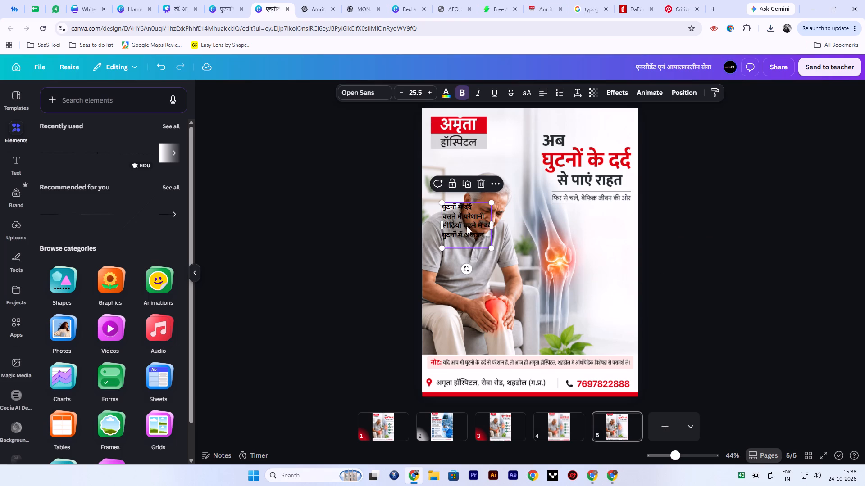
Download the four-icon image from ChatGPT again and insert the downloaded file on page 5 of the Canva poster.
{"action": "left_click", "coordinate": [319, 7]}
{"action": "left_click", "coordinate": [457, 275]}
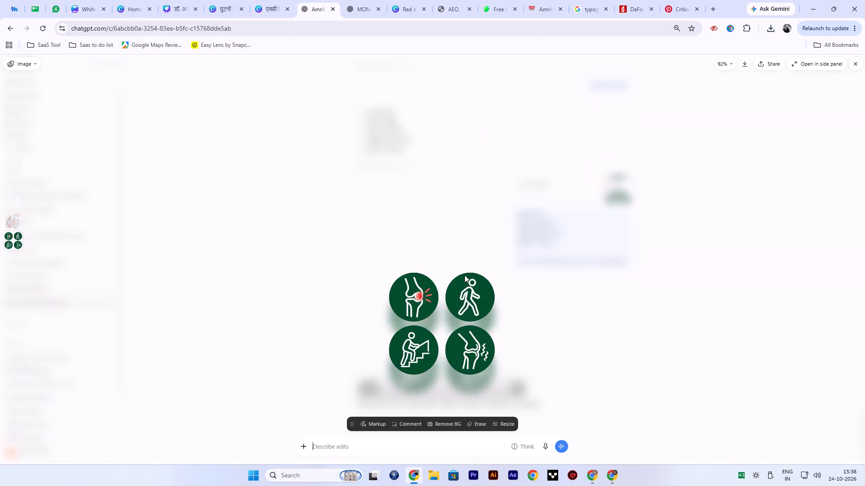
{"action": "left_click", "coordinate": [748, 63]}
{"action": "left_click", "coordinate": [279, 0]}
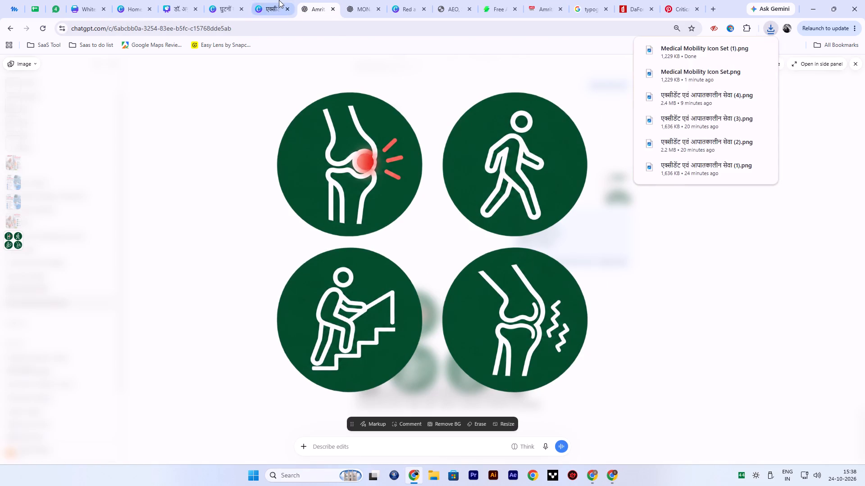
{"action": "left_click", "coordinate": [770, 28]}
{"action": "left_click_drag", "start_coordinate": [699, 67], "coordinate": [537, 240]}
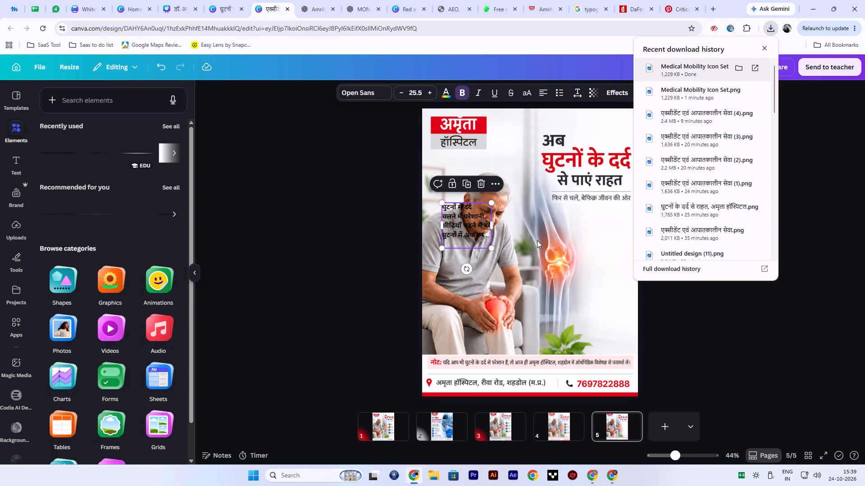
{"action": "left_click", "coordinate": [837, 387]}
{"action": "left_click", "coordinate": [542, 259]}
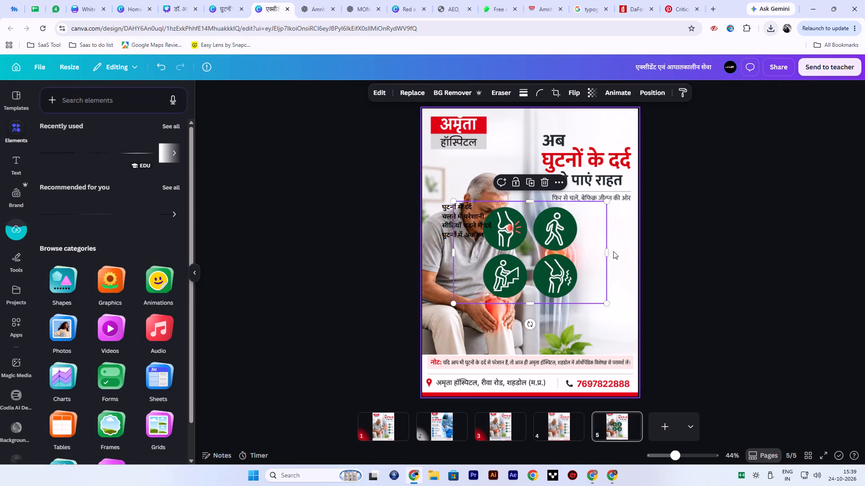
Trim the icon image's right edge, scale the image down and move it beside the knee X-ray.
{"action": "left_click_drag", "start_coordinate": [608, 251], "coordinate": [592, 249]}
{"action": "left_click_drag", "start_coordinate": [591, 304], "coordinate": [574, 293]}
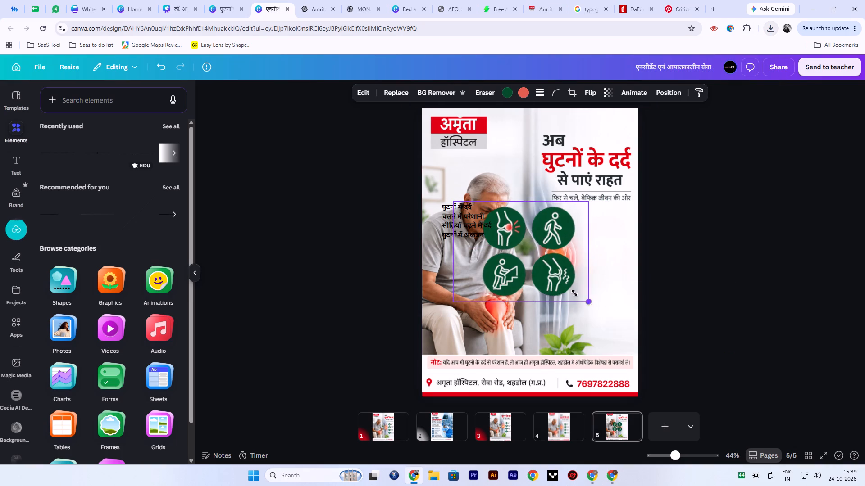
{"action": "left_click_drag", "start_coordinate": [574, 293], "coordinate": [516, 256]}
{"action": "left_click_drag", "start_coordinate": [505, 236], "coordinate": [612, 263]}
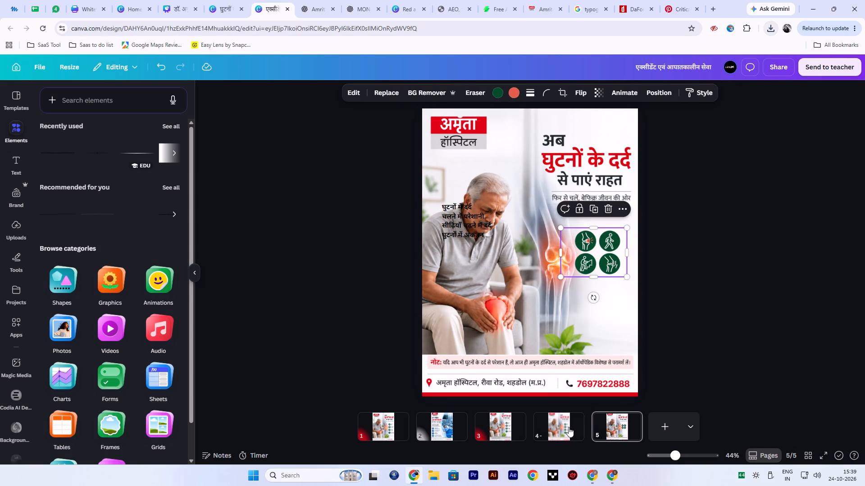
Shrink the icon grid slightly and reposition it beside the knee, comparing against the icon column on page 4.
{"action": "left_click", "coordinate": [567, 424]}
{"action": "left_click", "coordinate": [605, 423]}
{"action": "left_click_drag", "start_coordinate": [598, 261], "coordinate": [602, 246]}
{"action": "left_click_drag", "start_coordinate": [633, 262], "coordinate": [616, 258]}
{"action": "left_click_drag", "start_coordinate": [597, 231], "coordinate": [596, 236]}
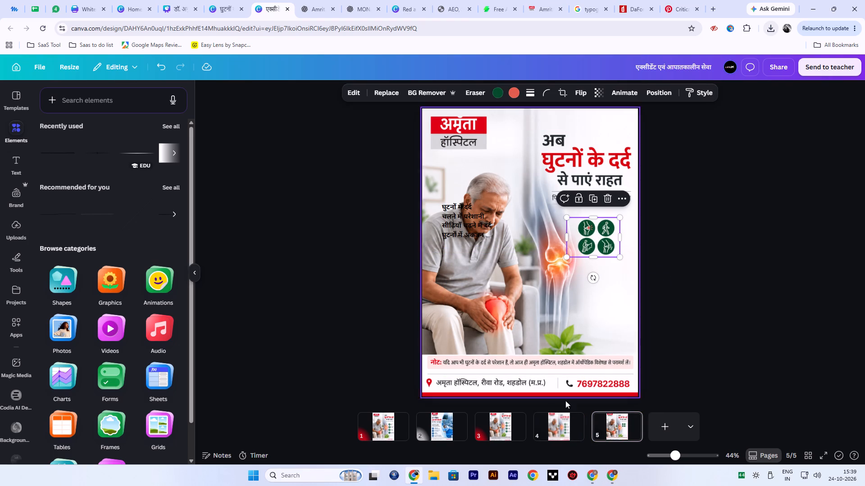
{"action": "left_click", "coordinate": [564, 425]}
{"action": "left_click", "coordinate": [615, 428]}
{"action": "left_click_drag", "start_coordinate": [590, 237], "coordinate": [592, 254]}
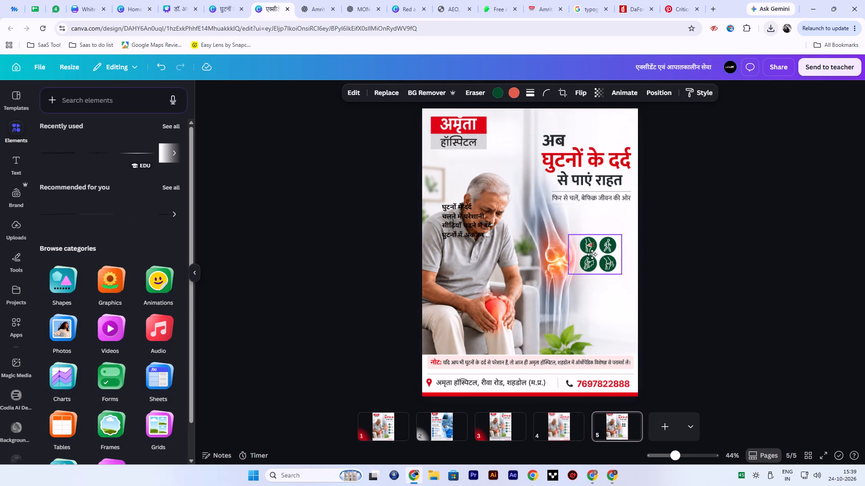
{"action": "left_click_drag", "start_coordinate": [592, 254], "coordinate": [594, 247]}
Enlarge the icon grid to about 305 wide to match page 4's icon size, and nudge it into place beneath the tagline.
{"action": "left_click", "coordinate": [563, 424]}
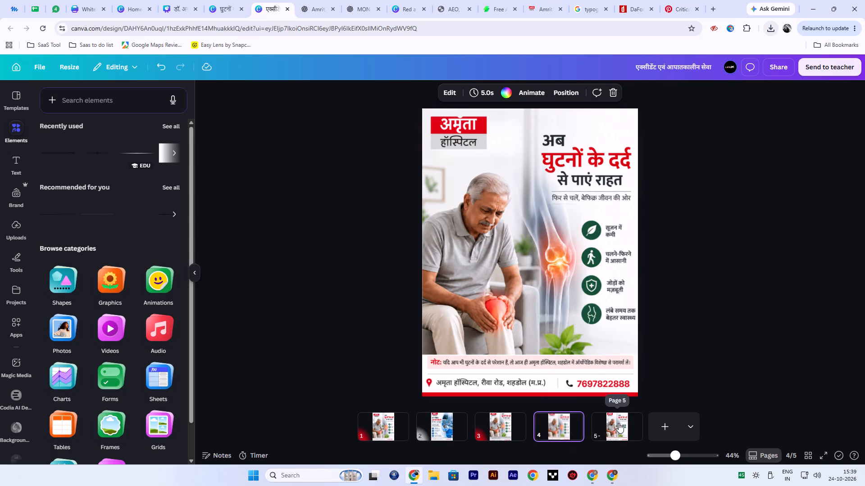
{"action": "left_click", "coordinate": [619, 423]}
{"action": "left_click_drag", "start_coordinate": [598, 242], "coordinate": [598, 236]}
{"action": "left_click_drag", "start_coordinate": [623, 262], "coordinate": [630, 270]}
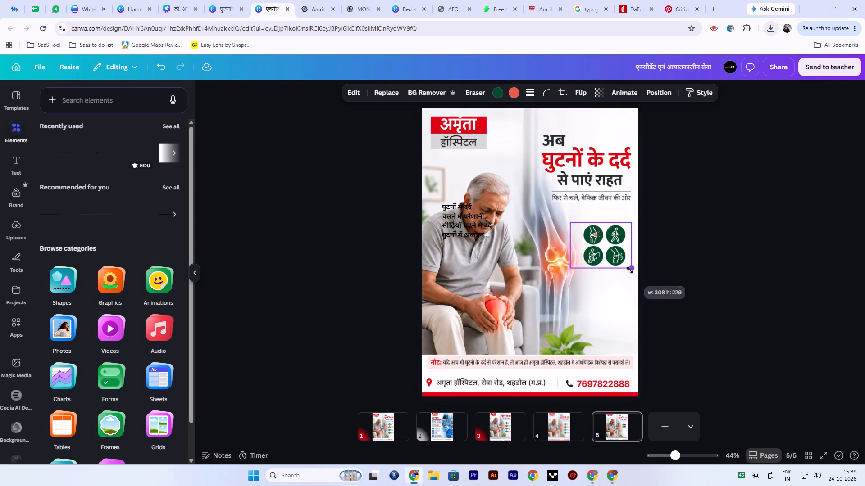
{"action": "left_click_drag", "start_coordinate": [630, 270], "coordinate": [628, 270]}
{"action": "left_click", "coordinate": [563, 432]}
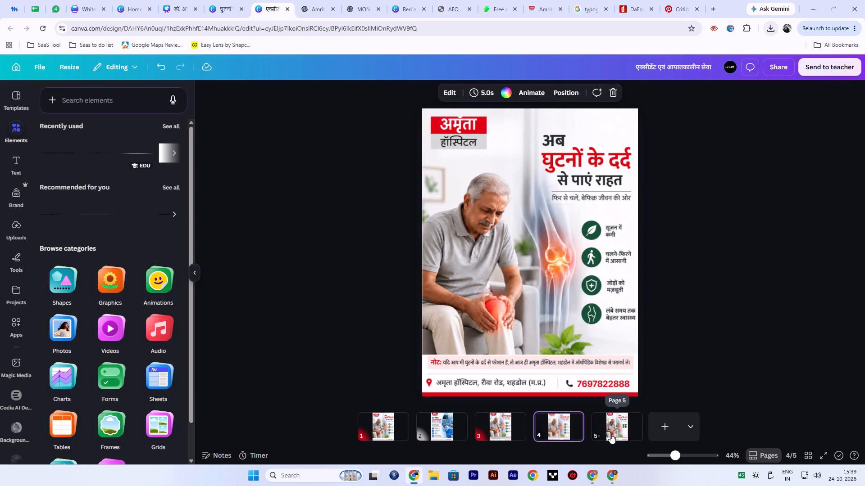
{"action": "left_click", "coordinate": [610, 434]}
{"action": "left_click_drag", "start_coordinate": [606, 255], "coordinate": [604, 251]}
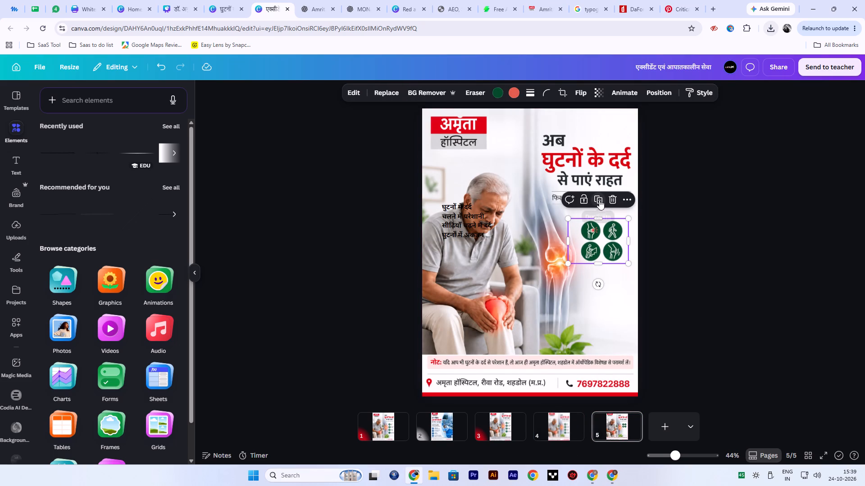
Duplicate the icon grid, delete the two surplus copies and move the remaining copy below the original.
{"action": "left_click", "coordinate": [599, 200]}
{"action": "left_click", "coordinate": [601, 205]}
{"action": "left_click", "coordinate": [608, 207]}
{"action": "left_click_drag", "start_coordinate": [610, 242], "coordinate": [519, 193]}
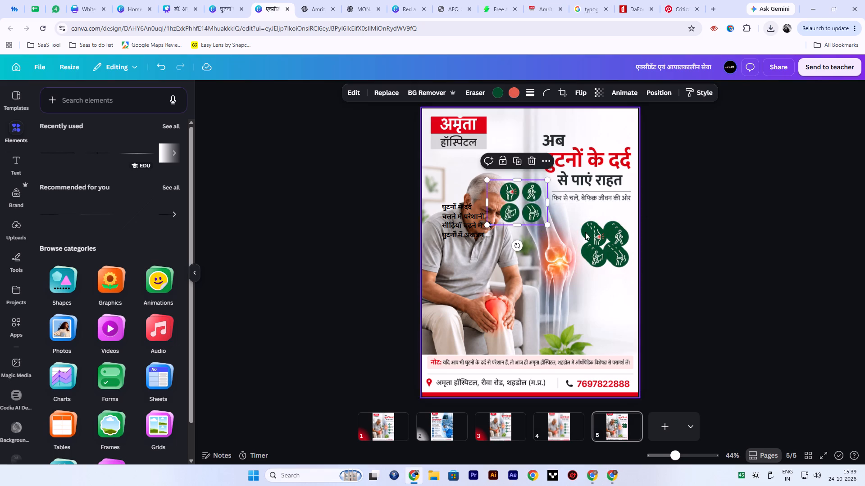
{"action": "key", "text": "Delete"}
{"action": "left_click_drag", "start_coordinate": [596, 237], "coordinate": [540, 207]}
{"action": "key", "text": "Delete"}
{"action": "left_click", "coordinate": [615, 248]}
{"action": "left_click_drag", "start_coordinate": [606, 248], "coordinate": [607, 255]}
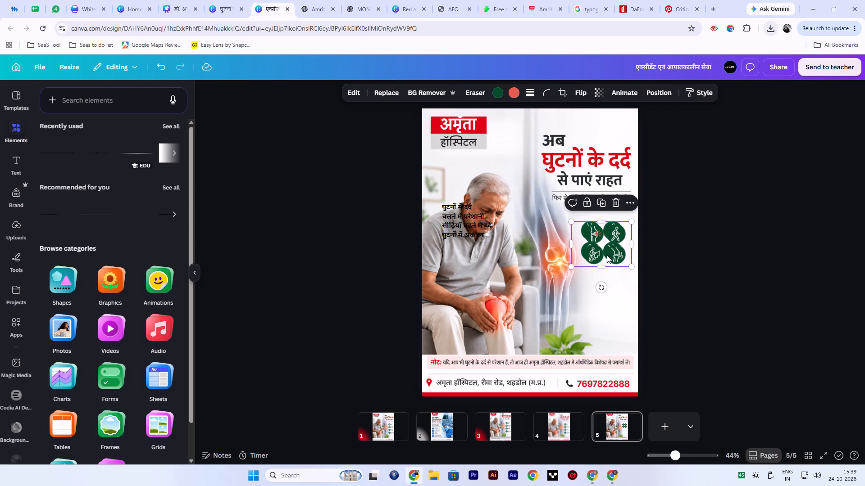
{"action": "left_click_drag", "start_coordinate": [607, 255], "coordinate": [595, 308]}
Crop the lower copy to its bottom row of icons, duplicate it and move the duplicate onto the seated man's arm.
{"action": "left_click_drag", "start_coordinate": [592, 281], "coordinate": [593, 303]}
{"action": "left_click", "coordinate": [591, 286]}
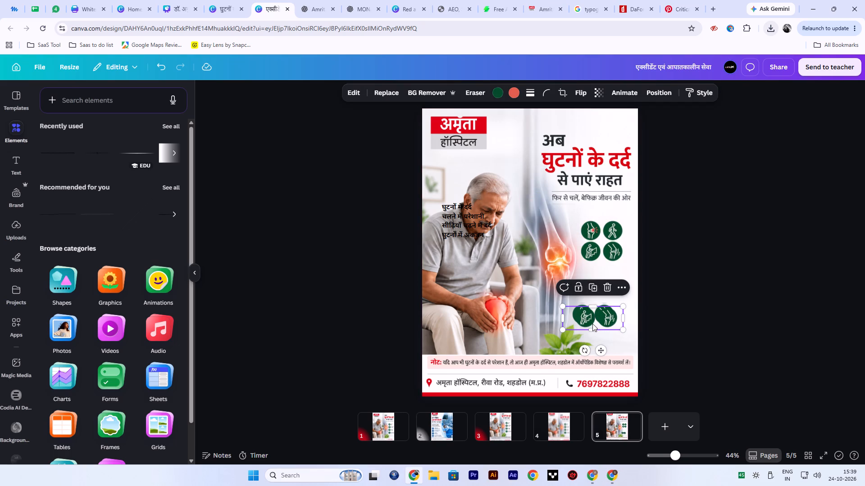
{"action": "left_click_drag", "start_coordinate": [591, 319], "coordinate": [496, 266]}
Duplicate the full four-icon grid and place the copy around the top of the man's head.
{"action": "left_click", "coordinate": [601, 307]}
{"action": "left_click", "coordinate": [611, 248]}
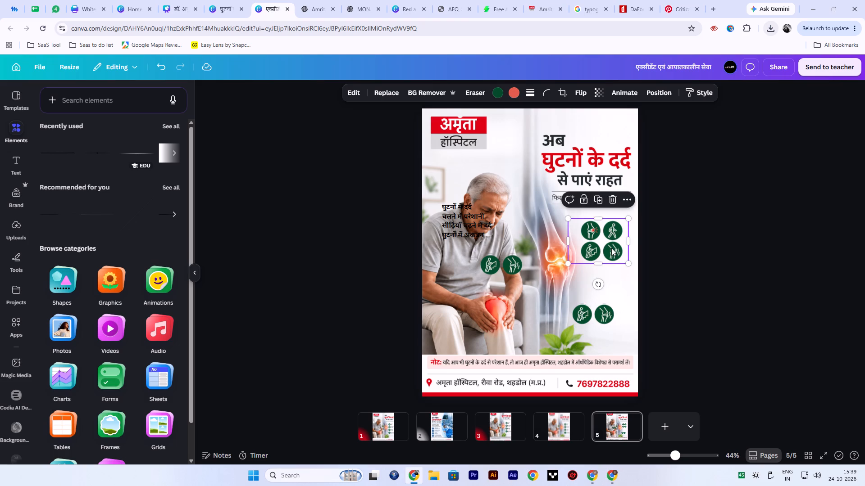
{"action": "left_click", "coordinate": [597, 197]}
{"action": "left_click_drag", "start_coordinate": [601, 236], "coordinate": [522, 169]}
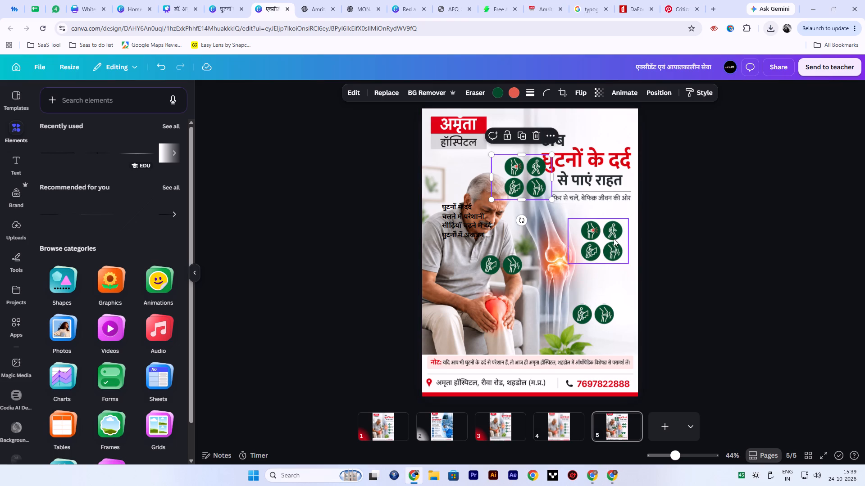
Crop the icon grid beneath the tagline to only its red knee-pain icon.
{"action": "left_click", "coordinate": [617, 239]}
{"action": "left_click_drag", "start_coordinate": [628, 241], "coordinate": [601, 229]}
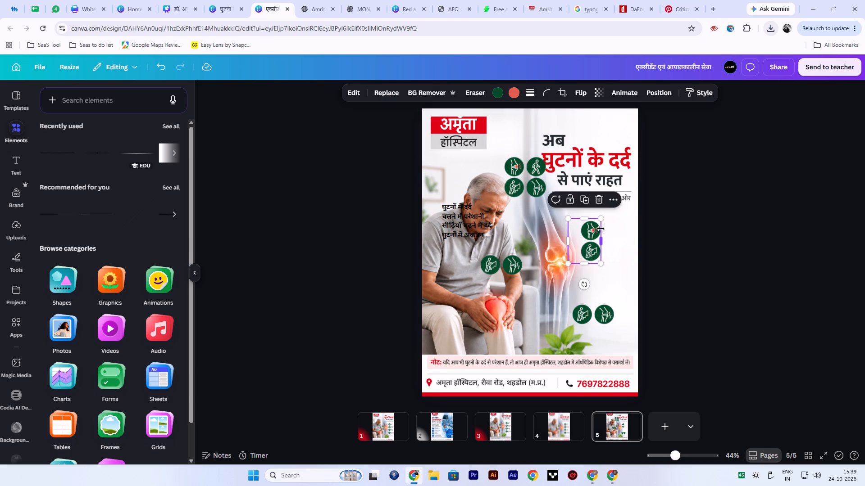
{"action": "scroll", "coordinate": [609, 243], "scroll_direction": "up", "scroll_amount": 5, "text": "ctrl"}
{"action": "left_click_drag", "start_coordinate": [664, 292], "coordinate": [664, 238]}
{"action": "scroll", "coordinate": [668, 280], "scroll_direction": "down", "scroll_amount": 2}
{"action": "scroll", "coordinate": [671, 284], "scroll_direction": "down", "scroll_amount": 2, "text": "ctrl"}
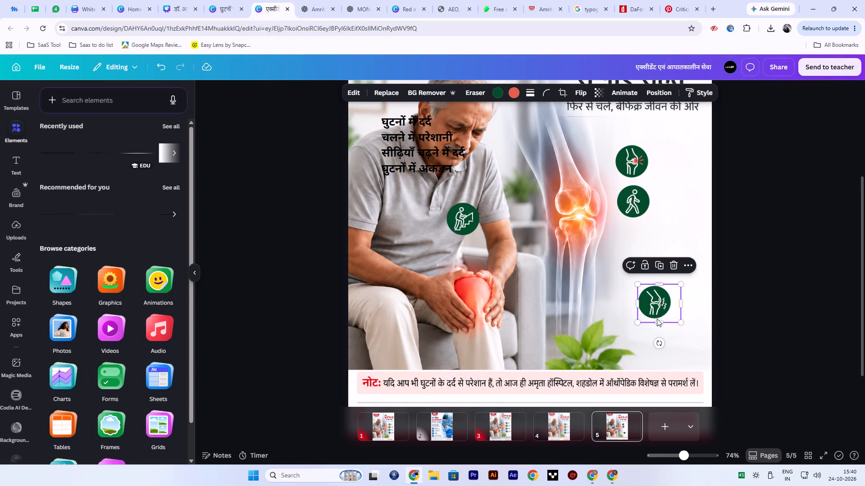
Move the stair-climbing icon beneath the walking icon and nudge it sideways to line up with the column.
{"action": "left_click_drag", "start_coordinate": [469, 224], "coordinate": [641, 246]}
{"action": "left_click_drag", "start_coordinate": [748, 245], "coordinate": [753, 246]}
{"action": "left_click", "coordinate": [632, 239]}
{"action": "scroll", "coordinate": [633, 240], "scroll_direction": "up", "scroll_amount": 2, "text": "ctrl"}
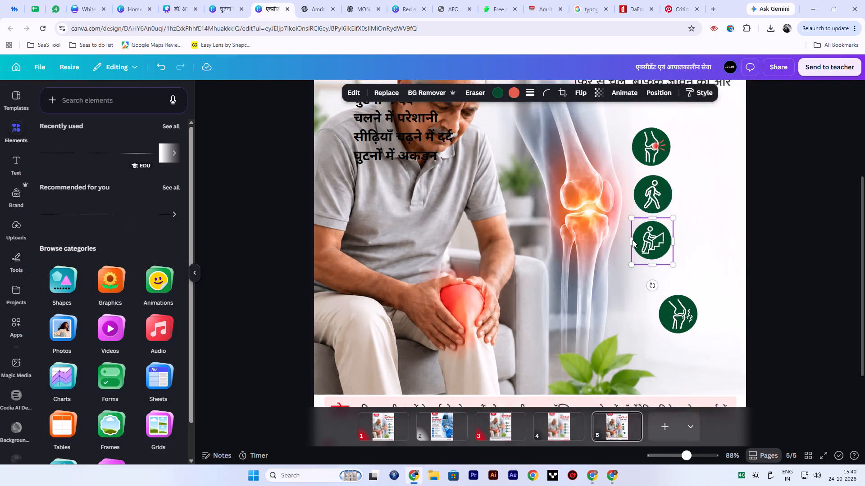
{"action": "scroll", "coordinate": [633, 240], "scroll_direction": "up", "scroll_amount": 3, "text": "ctrl"}
{"action": "left_click", "coordinate": [734, 193]}
{"action": "left_click", "coordinate": [838, 236]}
{"action": "left_click", "coordinate": [756, 234]}
{"action": "key", "text": "Right"}
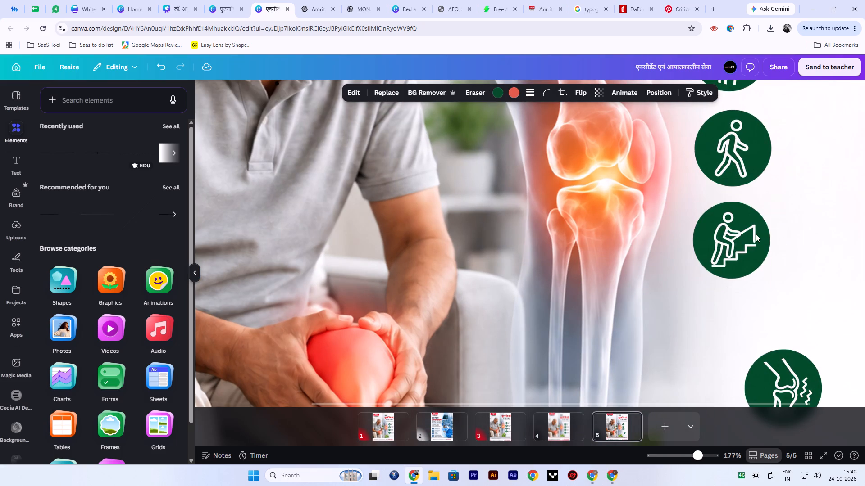
{"action": "key", "text": "Right"}
{"action": "key", "text": "Right"}
{"action": "key", "text": "Right"}
{"action": "key", "text": "Right"}
{"action": "key", "text": "Right"}
{"action": "scroll", "coordinate": [803, 265], "scroll_direction": "down", "scroll_amount": 3, "text": "ctrl"}
{"action": "scroll", "coordinate": [795, 272], "scroll_direction": "down", "scroll_amount": 1}
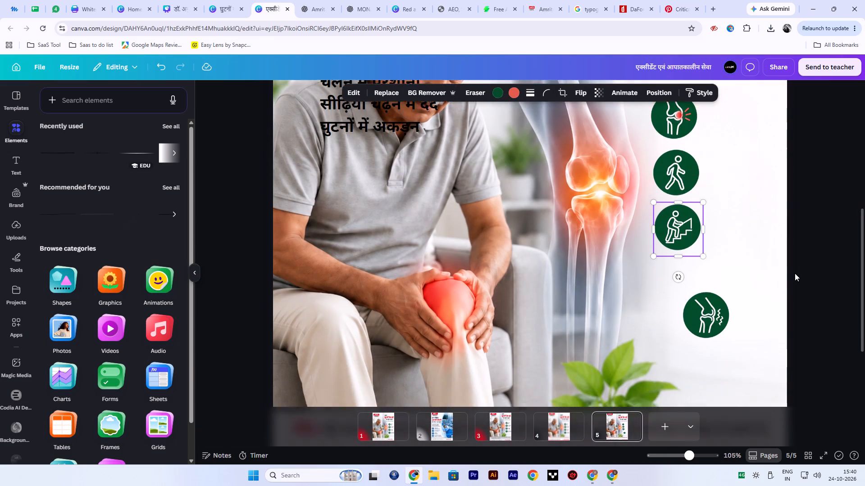
{"action": "scroll", "coordinate": [792, 269], "scroll_direction": "down", "scroll_amount": 1, "text": "ctrl"}
{"action": "left_click", "coordinate": [797, 268]}
{"action": "scroll", "coordinate": [752, 267], "scroll_direction": "down", "scroll_amount": 1, "text": "ctrl"}
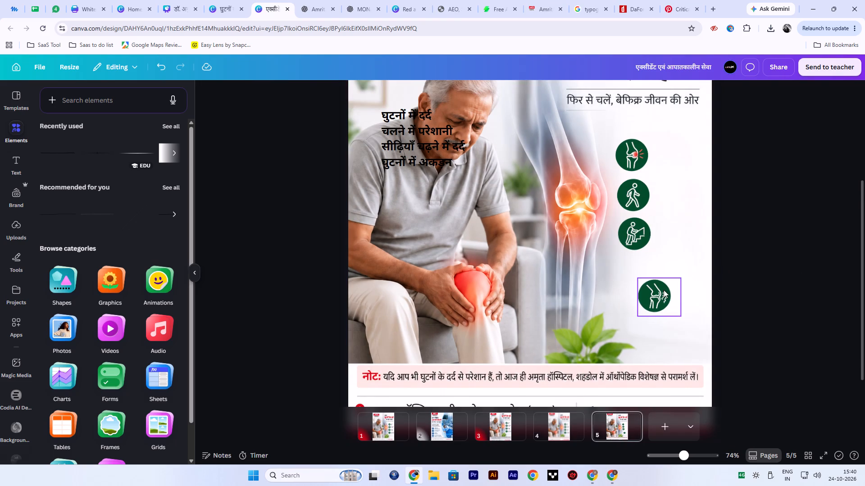
Move the knee-stiffness icon beneath the stair-climbing icon and nudge it down to even out the column's spacing.
{"action": "left_click_drag", "start_coordinate": [657, 290], "coordinate": [637, 266]}
{"action": "left_click", "coordinate": [769, 268]}
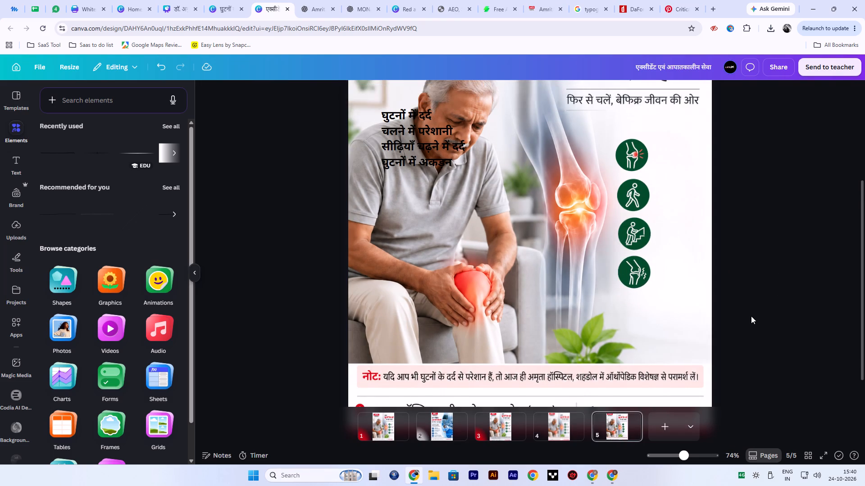
{"action": "scroll", "coordinate": [751, 316], "scroll_direction": "up", "scroll_amount": 1, "text": "ctrl"}
{"action": "scroll", "coordinate": [751, 316], "scroll_direction": "down", "scroll_amount": 1, "text": "ctrl"}
{"action": "left_click", "coordinate": [635, 264]}
{"action": "key", "text": "Down"}
{"action": "key", "text": "Down"}
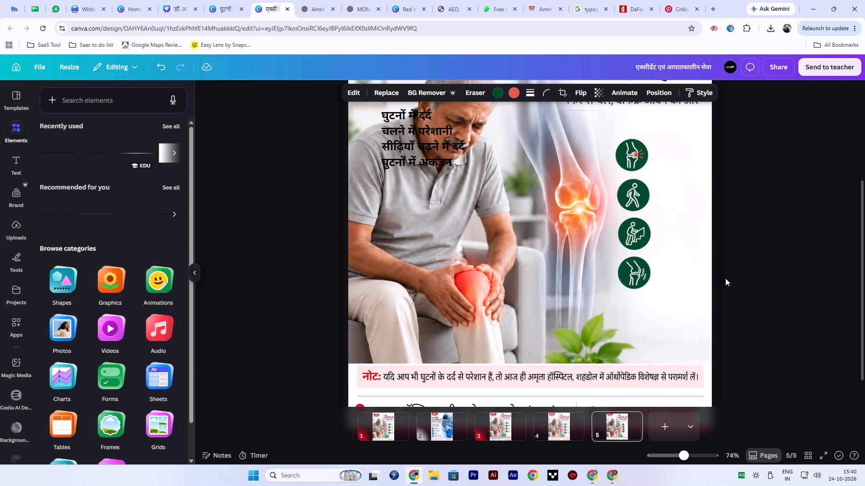
{"action": "scroll", "coordinate": [725, 278], "scroll_direction": "down", "scroll_amount": 4, "text": "ctrl"}
{"action": "double_click", "coordinate": [731, 283]}
{"action": "scroll", "coordinate": [689, 300], "scroll_direction": "up", "scroll_amount": 1, "text": "ctrl"}
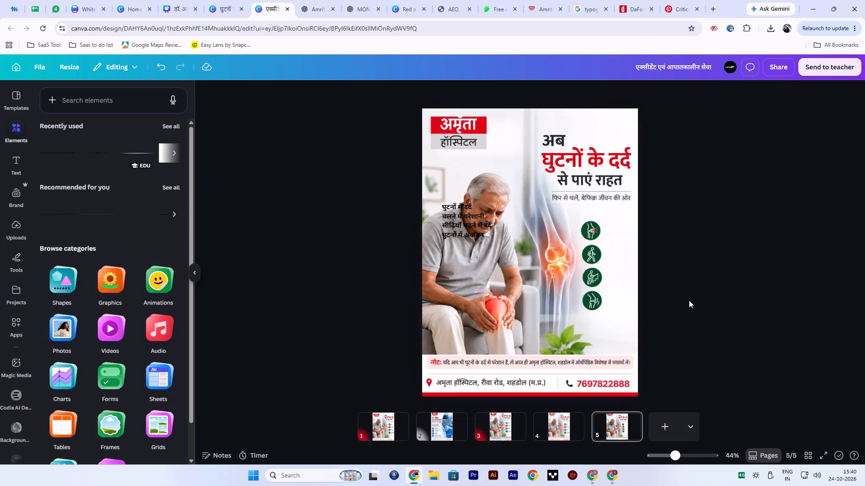
Select all four symptom icons, enlarge them slightly together and reposition the column beneath the tagline.
{"action": "scroll", "coordinate": [689, 300], "scroll_direction": "up", "scroll_amount": 2, "text": "ctrl"}
{"action": "left_click_drag", "start_coordinate": [648, 323], "coordinate": [607, 195]}
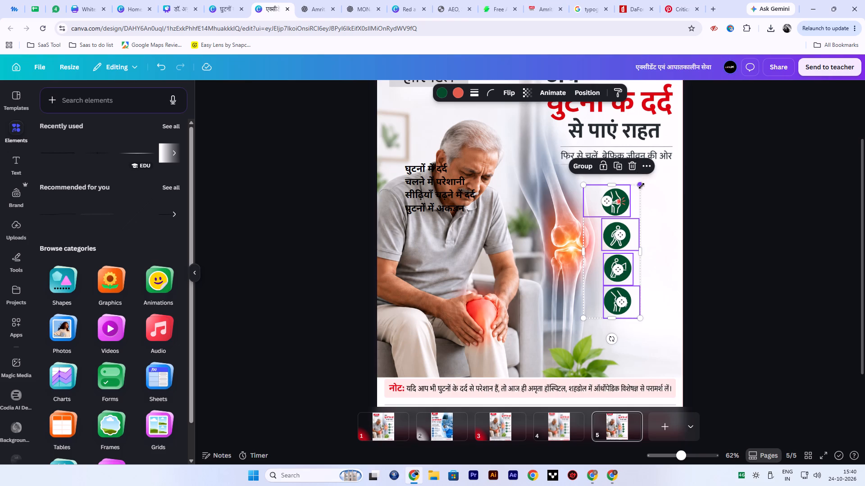
{"action": "left_click_drag", "start_coordinate": [642, 186], "coordinate": [645, 179]}
{"action": "left_click_drag", "start_coordinate": [631, 185], "coordinate": [628, 192]}
{"action": "double_click", "coordinate": [719, 205]}
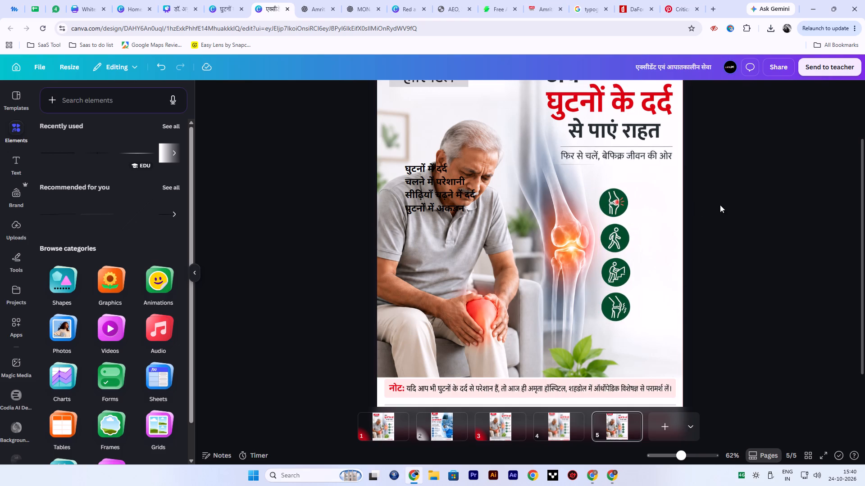
{"action": "scroll", "coordinate": [788, 216], "scroll_direction": "down", "scroll_amount": 3, "text": "ctrl"}
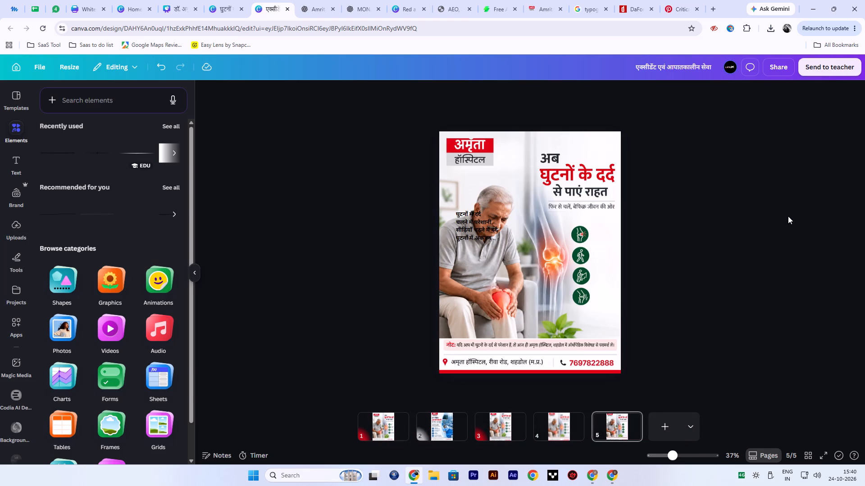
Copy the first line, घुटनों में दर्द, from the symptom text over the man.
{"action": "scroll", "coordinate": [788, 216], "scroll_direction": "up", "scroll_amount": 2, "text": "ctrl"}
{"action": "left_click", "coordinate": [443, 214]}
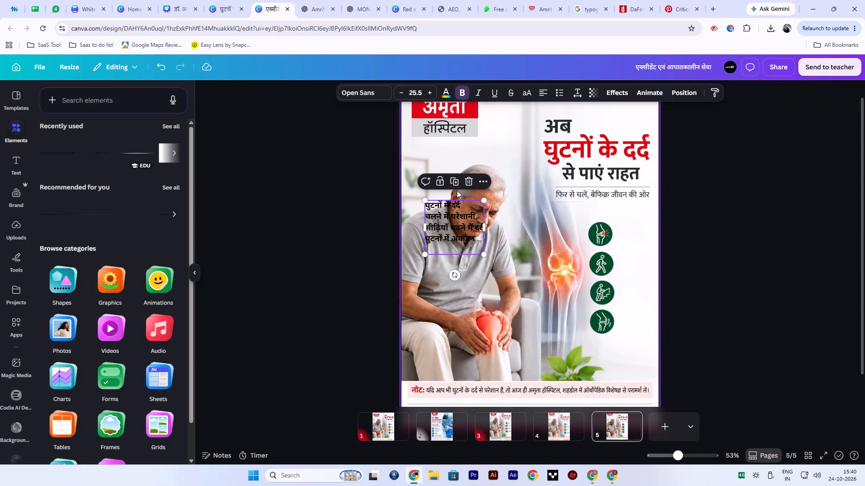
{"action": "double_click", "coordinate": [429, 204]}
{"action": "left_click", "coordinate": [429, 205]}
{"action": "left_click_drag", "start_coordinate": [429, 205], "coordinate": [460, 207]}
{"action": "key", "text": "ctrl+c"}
Copy page 2's एक्सीडेंट एवं आपातकालीन सेवा label onto page 5 and place it beside the knee-pain icon.
{"action": "left_click", "coordinate": [566, 432]}
{"action": "left_click", "coordinate": [482, 425]}
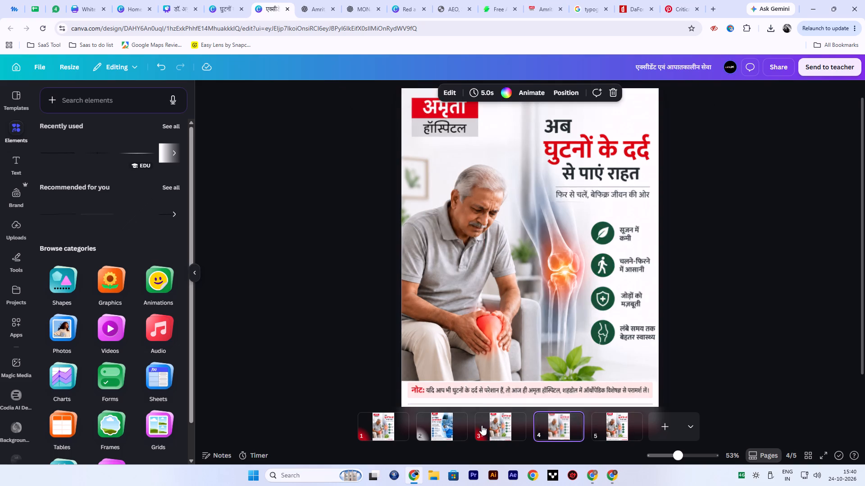
{"action": "left_click", "coordinate": [441, 426]}
{"action": "left_click", "coordinate": [466, 279]}
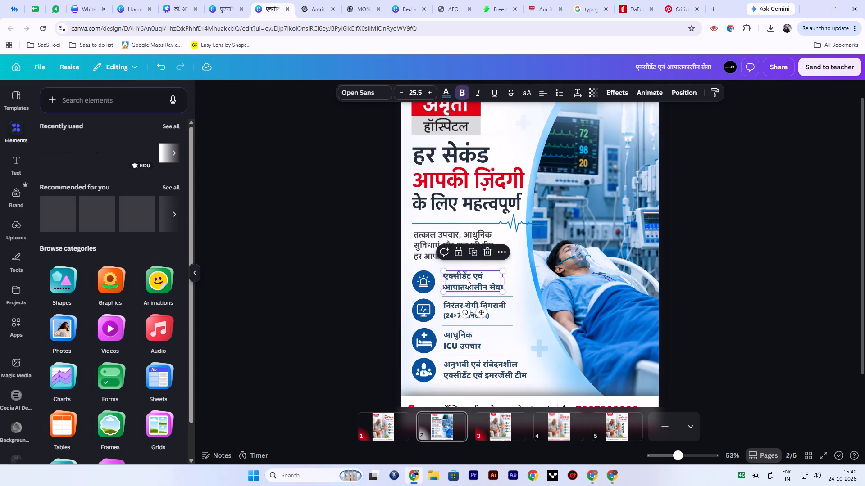
{"action": "key", "text": "ctrl+c"}
{"action": "left_click", "coordinate": [615, 435]}
{"action": "left_click", "coordinate": [620, 243], "text": "ctrl"}
{"action": "key", "text": "ctrl+v"}
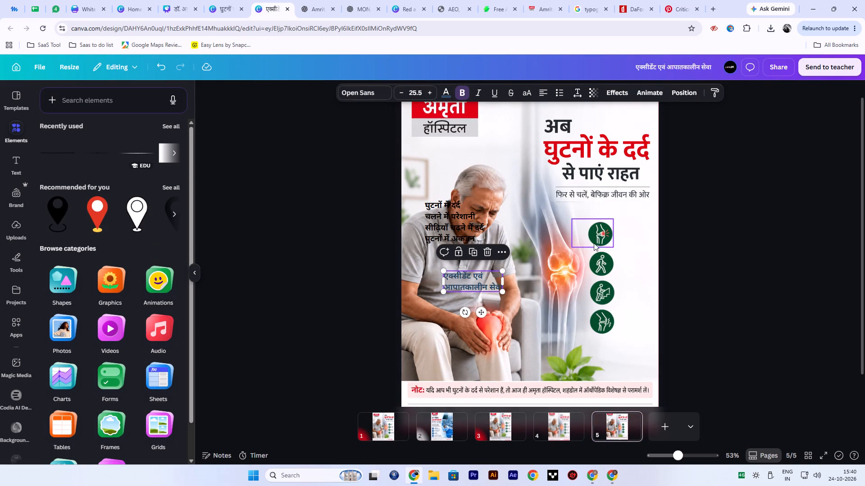
{"action": "left_click_drag", "start_coordinate": [476, 278], "coordinate": [644, 230]}
Replace the pasted label's text with घुटनों में दर्द from the symptom list and align it beside the knee-pain icon.
{"action": "double_click", "coordinate": [428, 202]}
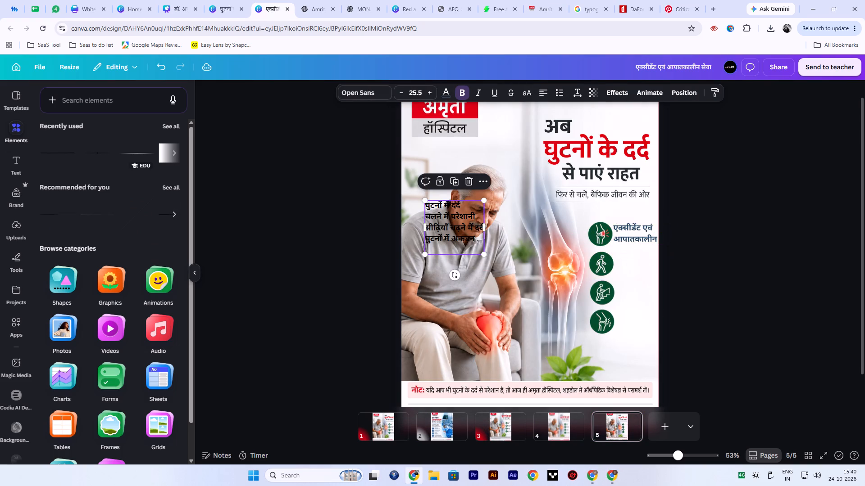
{"action": "left_click", "coordinate": [430, 207]}
{"action": "left_click_drag", "start_coordinate": [430, 207], "coordinate": [468, 207]}
{"action": "key", "text": "ctrl+c"}
{"action": "double_click", "coordinate": [634, 237]}
{"action": "key", "text": "ctrl+a"}
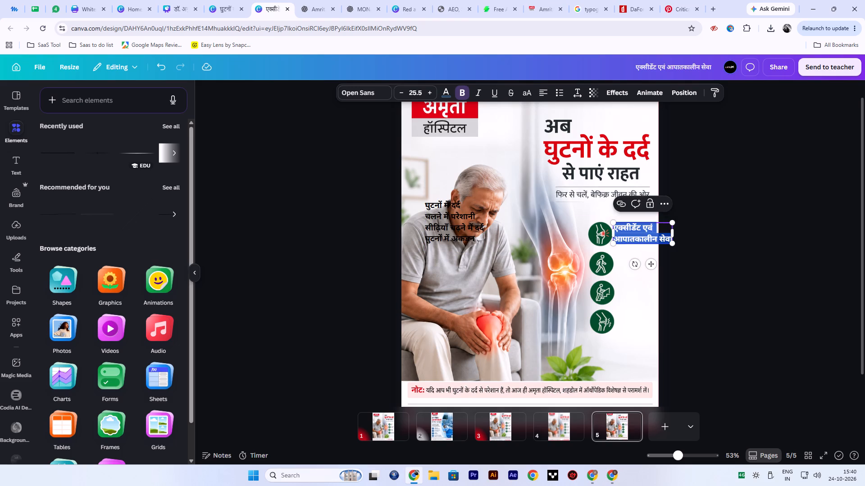
{"action": "key", "text": "ctrl+v"}
{"action": "left_click", "coordinate": [707, 238]}
{"action": "left_click_drag", "start_coordinate": [623, 226], "coordinate": [626, 232]}
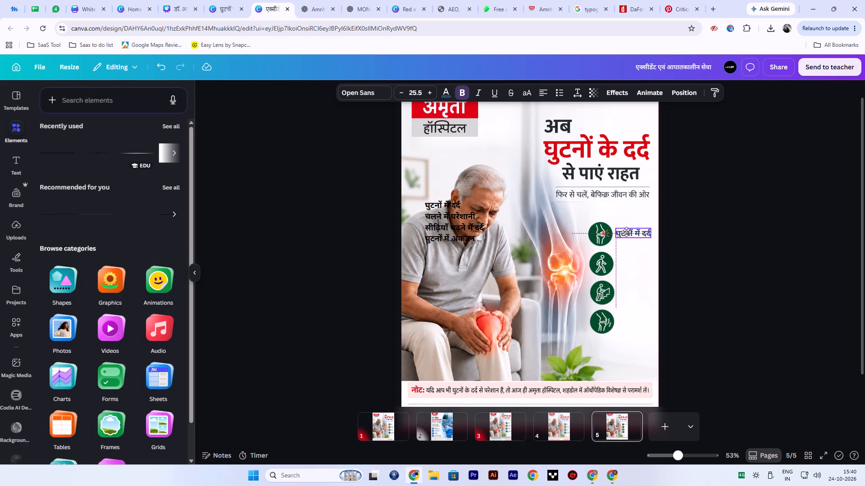
{"action": "left_click_drag", "start_coordinate": [626, 232], "coordinate": [627, 232]}
Set the घुटनों में दर्द label's text colour to black.
{"action": "left_click", "coordinate": [446, 95]}
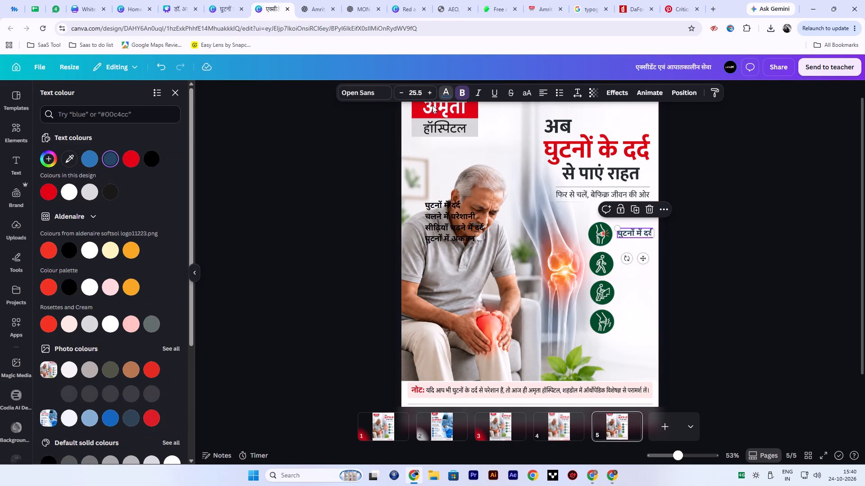
{"action": "left_click", "coordinate": [145, 160]}
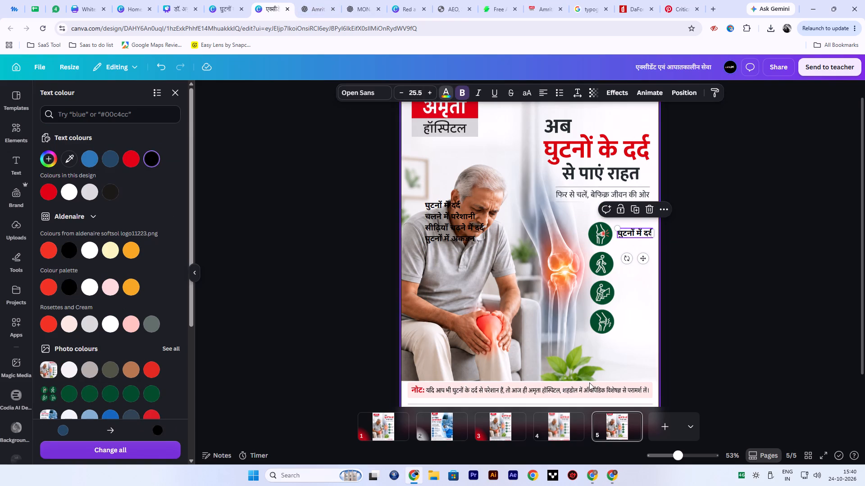
Copy the second line, चलने में परेशानी, from the symptom text over the man on page 5.
{"action": "left_click", "coordinate": [555, 423]}
{"action": "left_click", "coordinate": [611, 427]}
{"action": "left_click", "coordinate": [746, 276]}
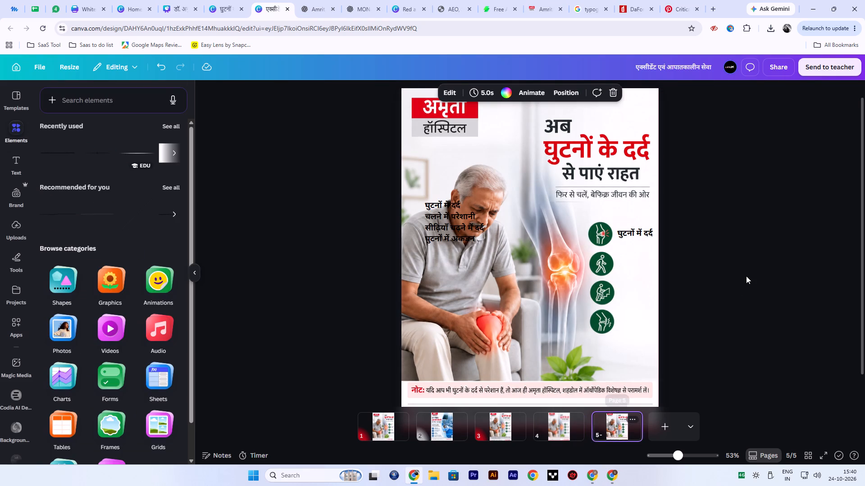
{"action": "double_click", "coordinate": [444, 221]}
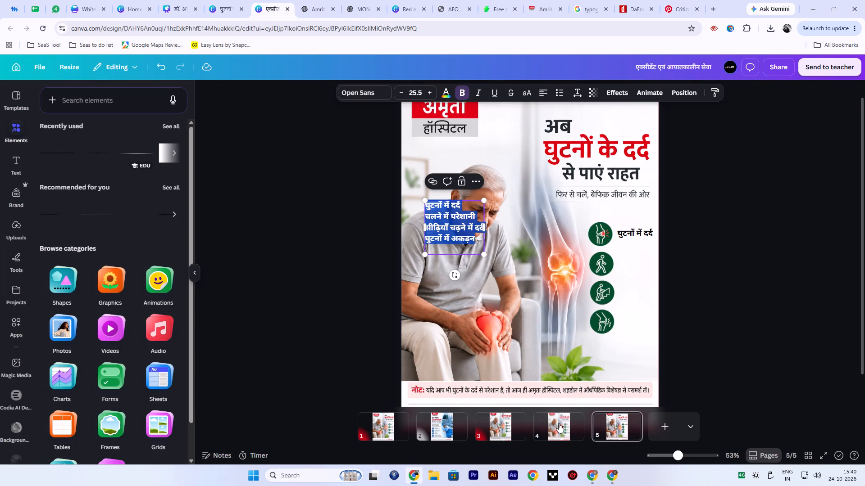
{"action": "left_click", "coordinate": [559, 424]}
{"action": "left_click", "coordinate": [613, 432]}
{"action": "double_click", "coordinate": [439, 223]}
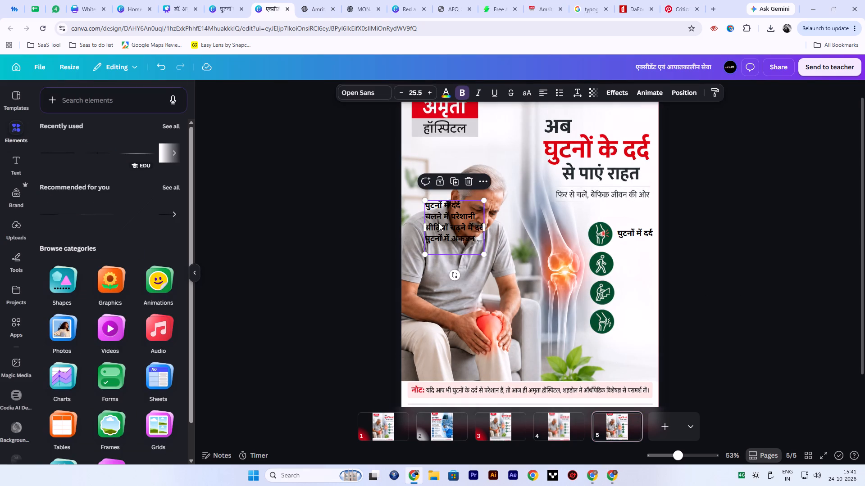
{"action": "left_click", "coordinate": [430, 216]}
{"action": "left_click_drag", "start_coordinate": [430, 216], "coordinate": [468, 217]}
{"action": "key", "text": "ctrl+c"}
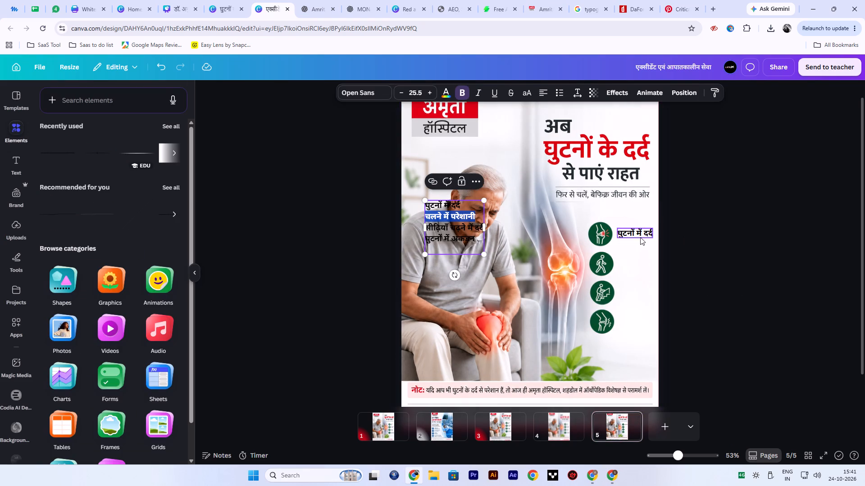
Duplicate the घुटनों में दर्द label beside the walking icon and replace the copy's text with चलने में परेशानी.
{"action": "left_click", "coordinate": [640, 237]}
{"action": "left_click", "coordinate": [634, 210]}
{"action": "left_click_drag", "start_coordinate": [635, 234], "coordinate": [632, 260]}
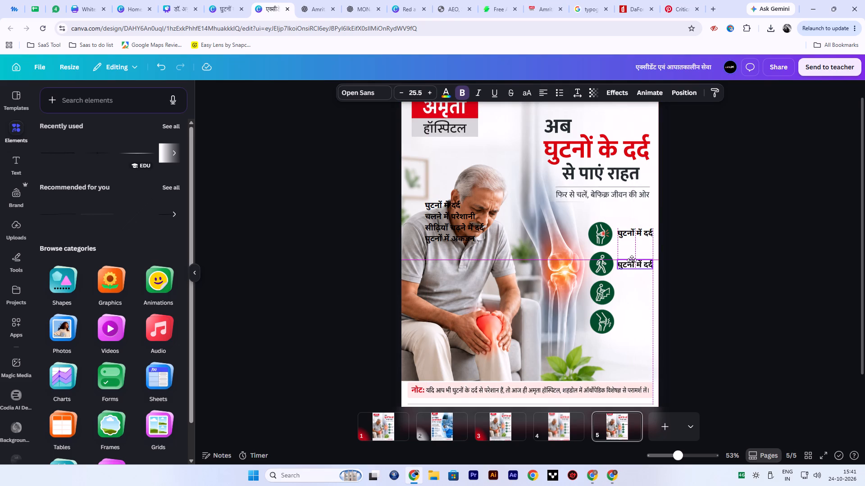
{"action": "left_click_drag", "start_coordinate": [632, 260], "coordinate": [633, 259]}
{"action": "double_click", "coordinate": [630, 263]}
{"action": "key", "text": "ctrl+v"}
{"action": "left_click", "coordinate": [716, 271]}
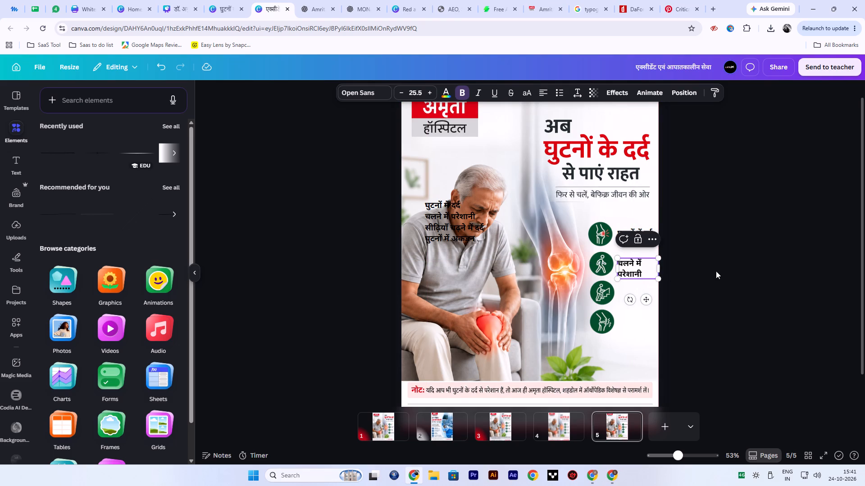
{"action": "left_click_drag", "start_coordinate": [631, 270], "coordinate": [633, 265]}
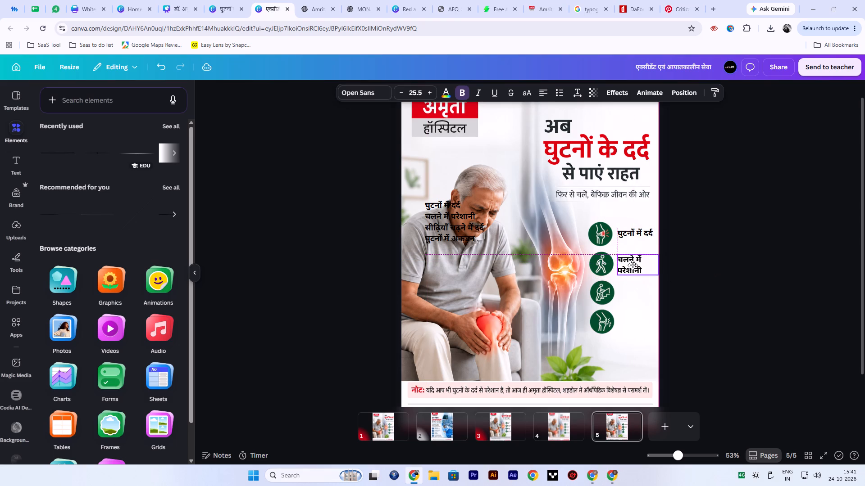
{"action": "left_click_drag", "start_coordinate": [633, 265], "coordinate": [633, 265]}
{"action": "left_click", "coordinate": [715, 273]}
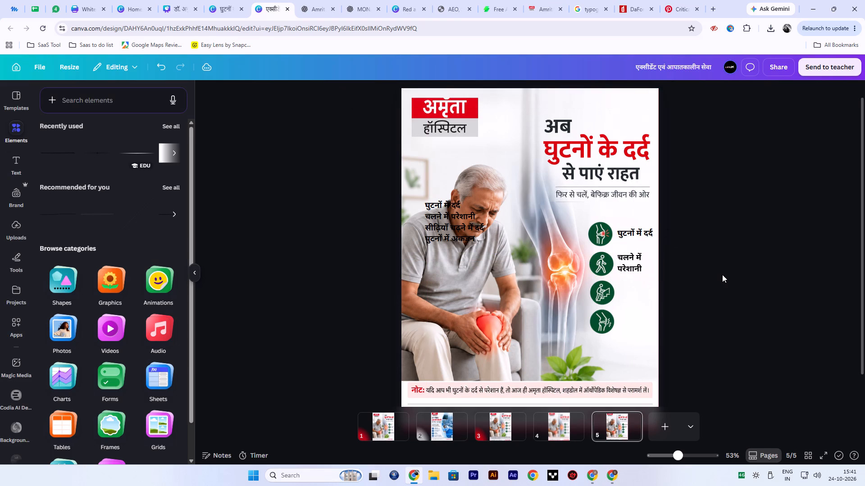
Nudge the चलने में परेशानी label slightly down and right to centre it beside the walking icon.
{"action": "key", "text": "Down"}
{"action": "left_click", "coordinate": [637, 263]}
{"action": "key", "text": "Down"}
{"action": "key", "text": "Down"}
{"action": "key", "text": "Down"}
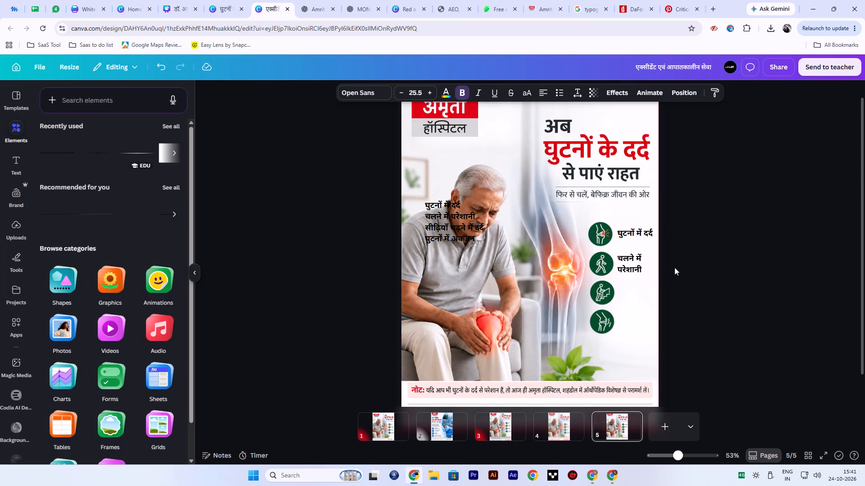
{"action": "key", "text": "Down"}
{"action": "key", "text": "Down"}
{"action": "key", "text": "Down"}
{"action": "key", "text": "Down"}
{"action": "key", "text": "Right"}
{"action": "key", "text": "Right"}
{"action": "key", "text": "Right"}
{"action": "key", "text": "Right"}
{"action": "key", "text": "Right"}
{"action": "key", "text": "Right"}
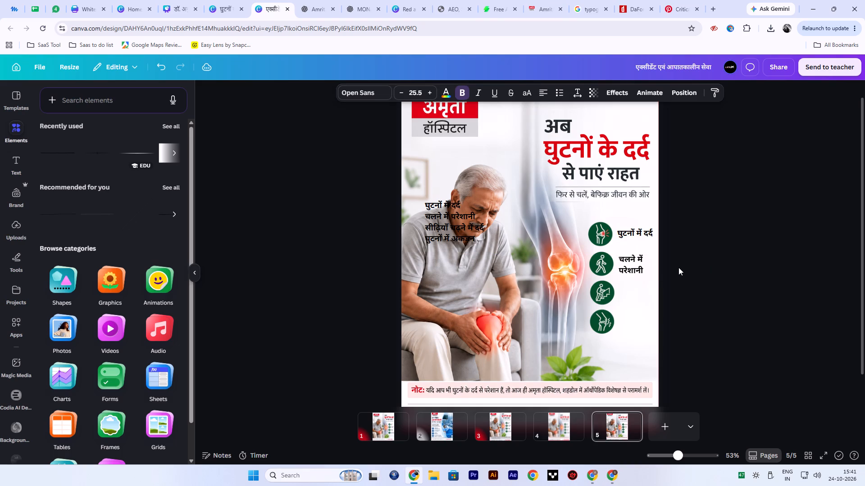
{"action": "key", "text": "Left"}
Duplicate the चलने में परेशानी label and align the copy beside the third icon in the column.
{"action": "left_click", "coordinate": [638, 236]}
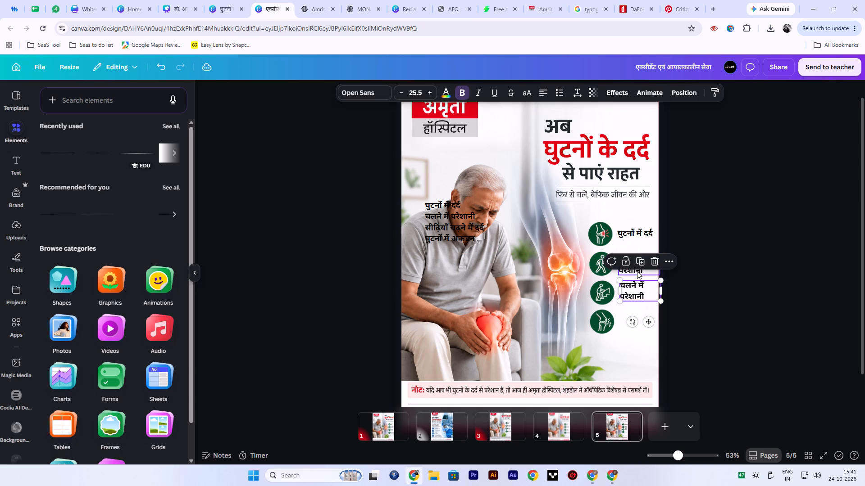
{"action": "left_click_drag", "start_coordinate": [634, 287], "coordinate": [634, 291]}
{"action": "key", "text": "Right"}
{"action": "key", "text": "Left"}
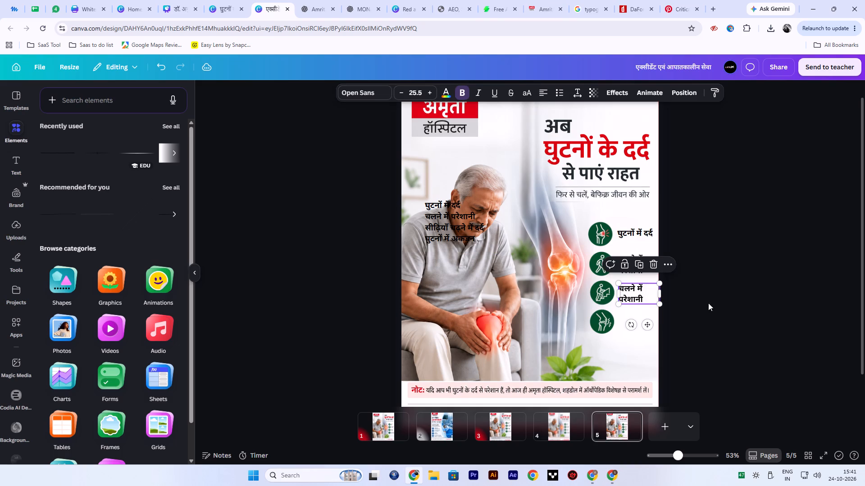
{"action": "left_click", "coordinate": [719, 304]}
{"action": "left_click", "coordinate": [642, 293]}
{"action": "key", "text": "Right"}
{"action": "key", "text": "Right"}
{"action": "key", "text": "Right"}
{"action": "key", "text": "Left"}
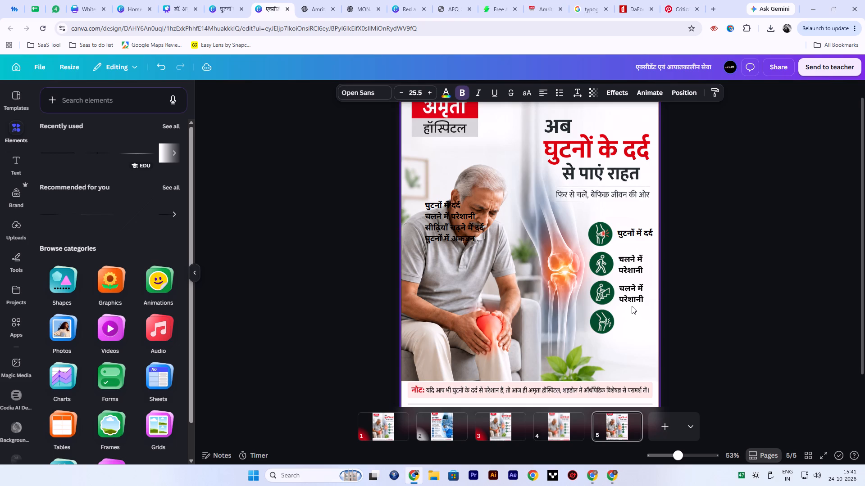
Duplicate the third icon's label and align the copy beside the fourth icon in the column.
{"action": "left_click", "coordinate": [639, 265]}
{"action": "left_click", "coordinate": [668, 317]}
{"action": "left_click", "coordinate": [747, 327]}
{"action": "left_click", "coordinate": [643, 320]}
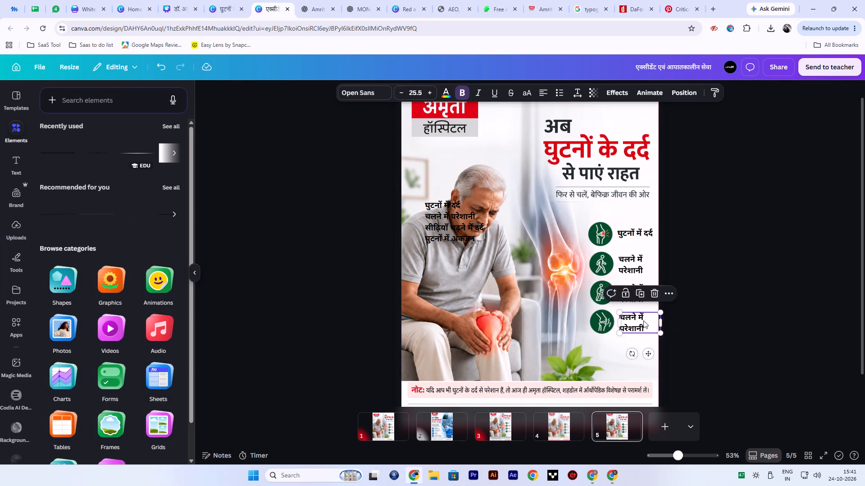
{"action": "key", "text": "Left"}
{"action": "key", "text": "Left"}
{"action": "key", "text": "Left"}
{"action": "key", "text": "Right"}
Replace the third icon's label text with सीढ़ियाँ चढ़ने में दर्द, copied from the symptom text over the man.
{"action": "double_click", "coordinate": [440, 226]}
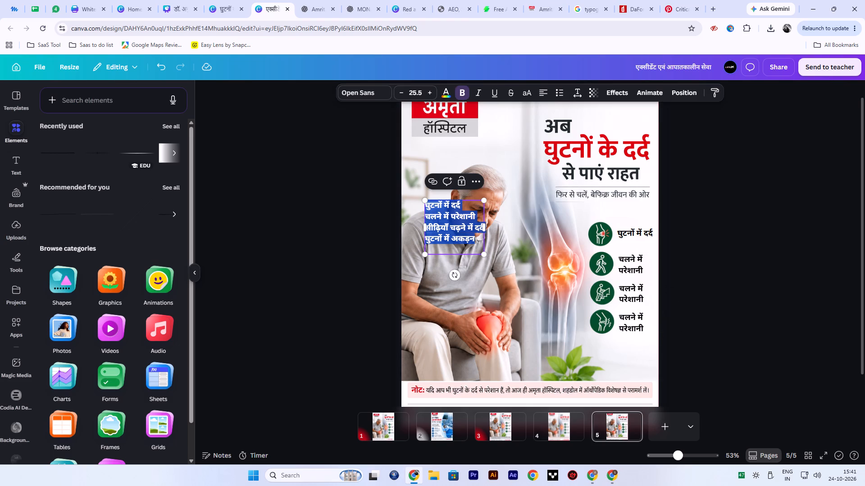
{"action": "left_click", "coordinate": [430, 224]}
{"action": "left_click_drag", "start_coordinate": [430, 224], "coordinate": [431, 224]}
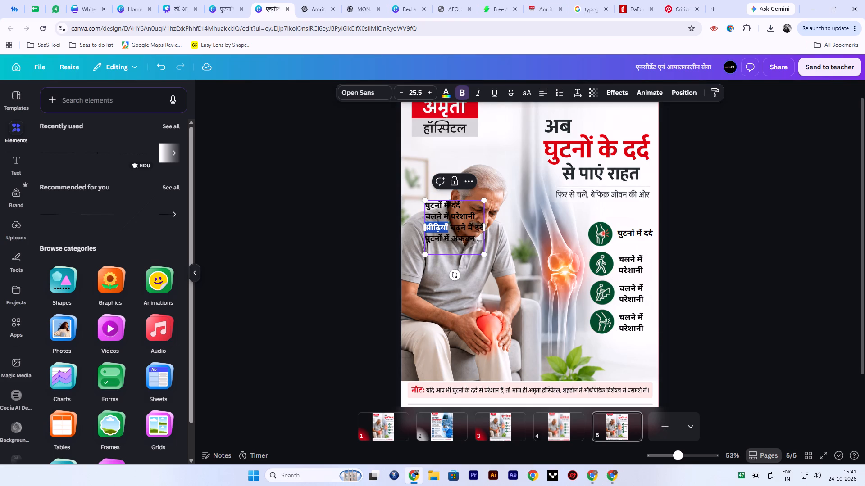
{"action": "left_click_drag", "start_coordinate": [431, 224], "coordinate": [482, 225]}
{"action": "key", "text": "ctrl+c"}
{"action": "double_click", "coordinate": [632, 292]}
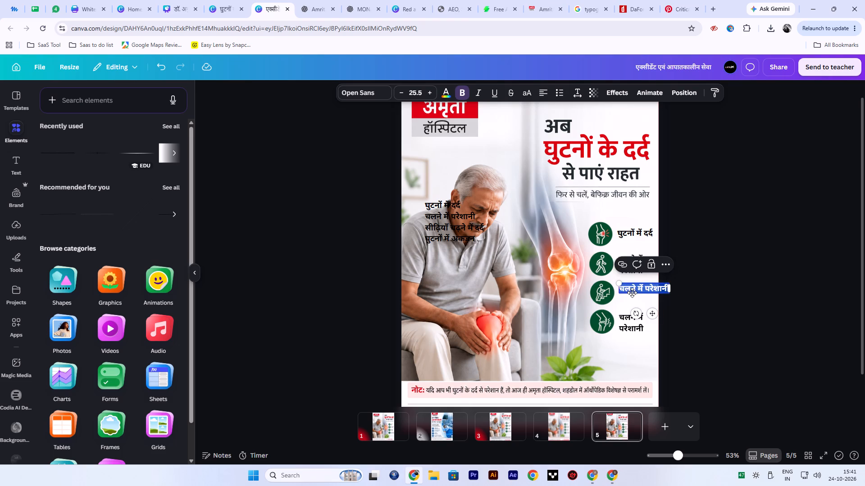
{"action": "key", "text": "ctrl+v"}
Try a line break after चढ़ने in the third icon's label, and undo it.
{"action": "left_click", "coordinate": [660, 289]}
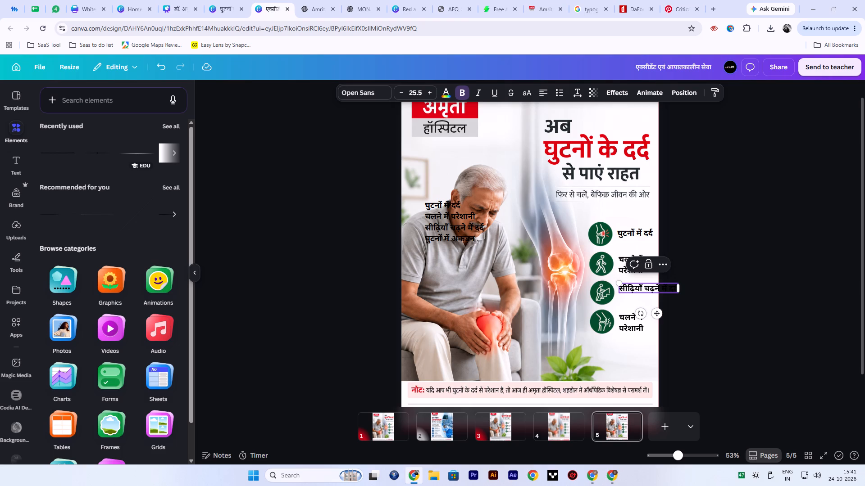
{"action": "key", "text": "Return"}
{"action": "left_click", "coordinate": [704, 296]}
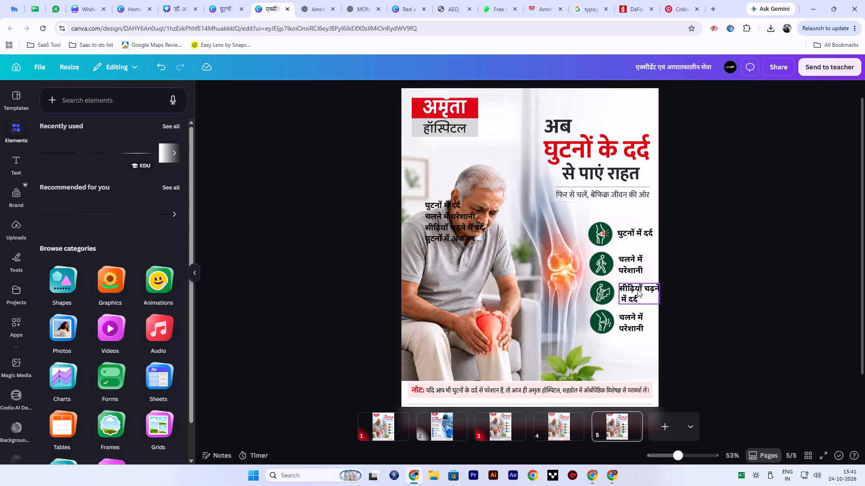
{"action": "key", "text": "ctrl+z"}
Split the third icon's label into two lines, सीढ़ियाँ and चढ़ने में दर्द.
{"action": "left_click", "coordinate": [645, 285]}
{"action": "left_click", "coordinate": [646, 288]}
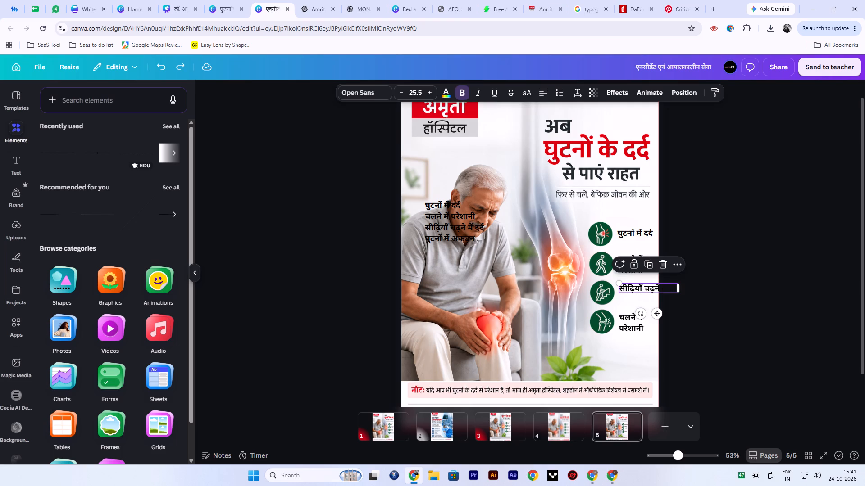
{"action": "key", "text": "Return"}
{"action": "left_click", "coordinate": [753, 306]}
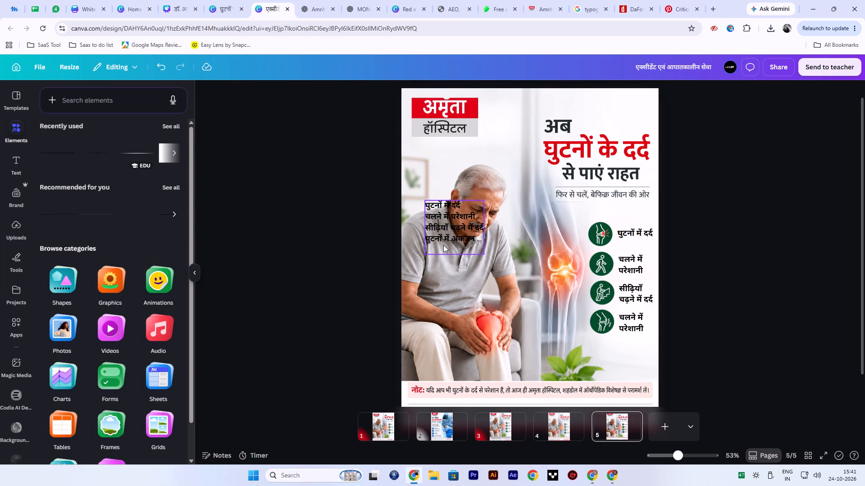
Copy the last line, घुटनों में अकड़न, from the symptom text over the man.
{"action": "double_click", "coordinate": [439, 242]}
{"action": "left_click", "coordinate": [428, 238]}
{"action": "left_click_drag", "start_coordinate": [428, 238], "coordinate": [482, 241]}
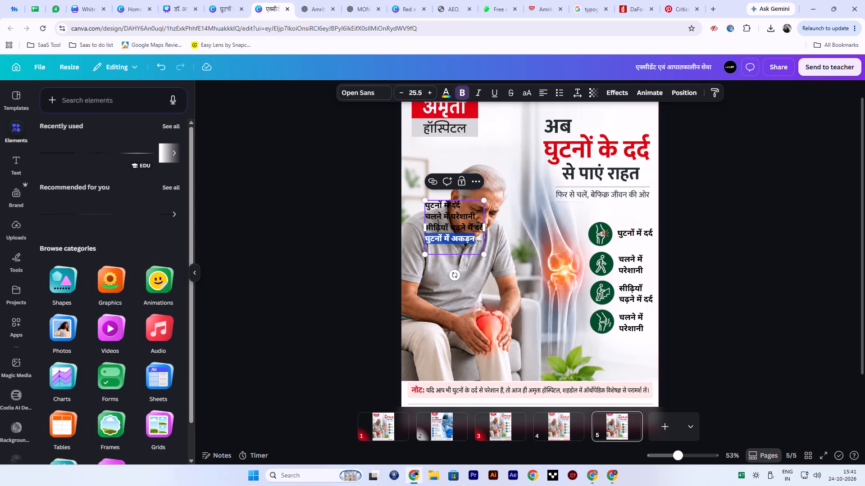
{"action": "key", "text": "ctrl+c"}
{"action": "key", "text": "ctrl+c"}
{"action": "key", "text": "ctrl+c"}
Delete the four-line symptom text block lying over the man.
{"action": "left_click", "coordinate": [498, 301]}
{"action": "left_click", "coordinate": [464, 229]}
{"action": "key", "text": "Delete"}
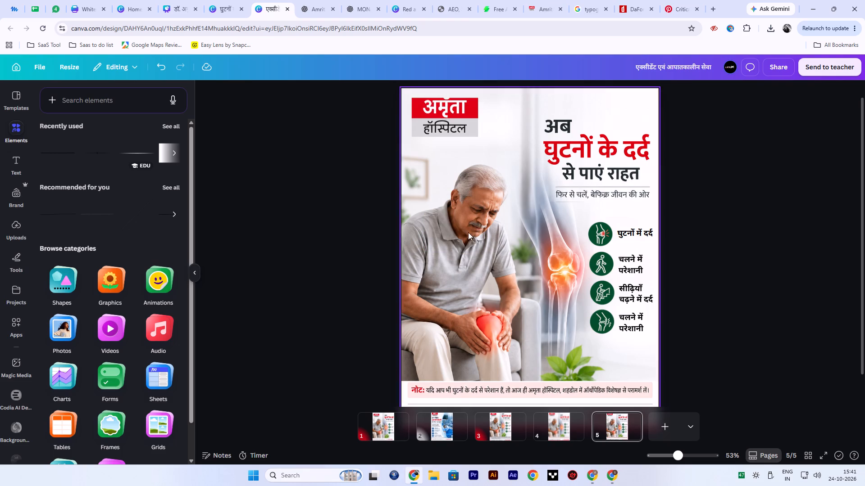
Replace the fourth icon's label text with घुटनों में अकड़न, split into two lines before अकड़न.
{"action": "double_click", "coordinate": [640, 328]}
{"action": "key", "text": "ctrl+v"}
{"action": "left_click", "coordinate": [689, 322]}
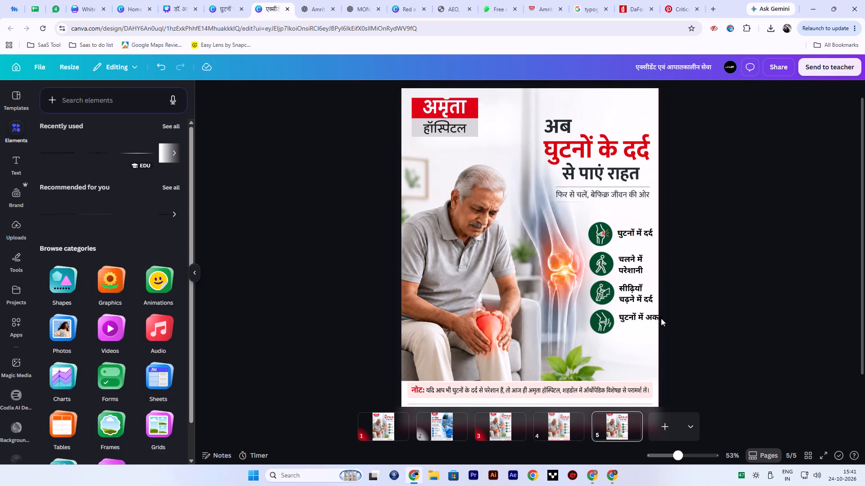
{"action": "double_click", "coordinate": [651, 315]}
{"action": "left_click", "coordinate": [646, 317]}
{"action": "key", "text": "Return"}
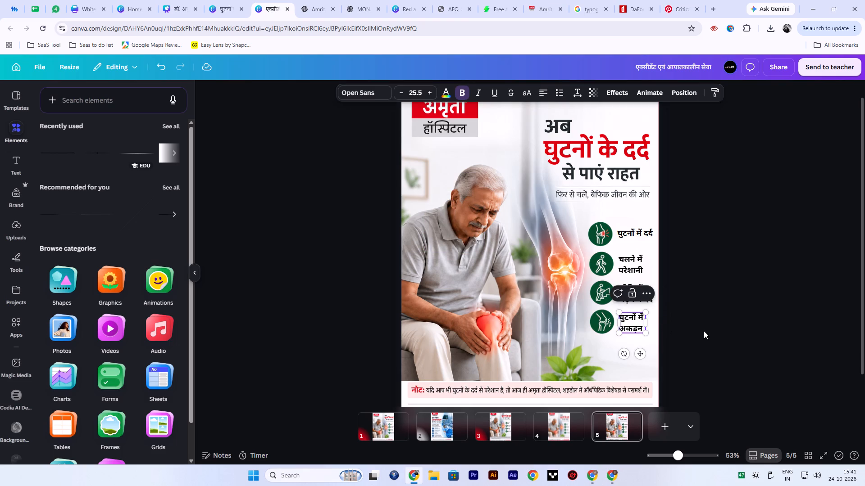
{"action": "left_click", "coordinate": [704, 331]}
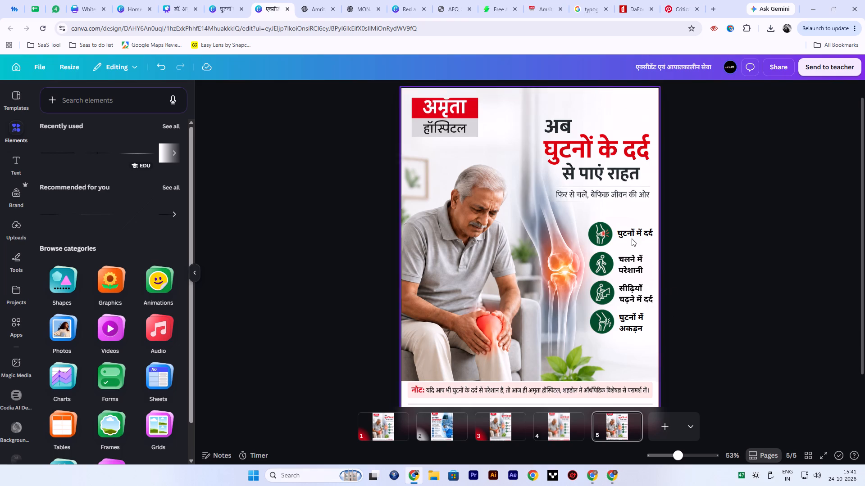
Split the first icon's label into two lines, घुटनों में and दर्द.
{"action": "double_click", "coordinate": [642, 234]}
{"action": "left_click", "coordinate": [645, 234]}
{"action": "key", "text": "Return"}
{"action": "left_click", "coordinate": [747, 272]}
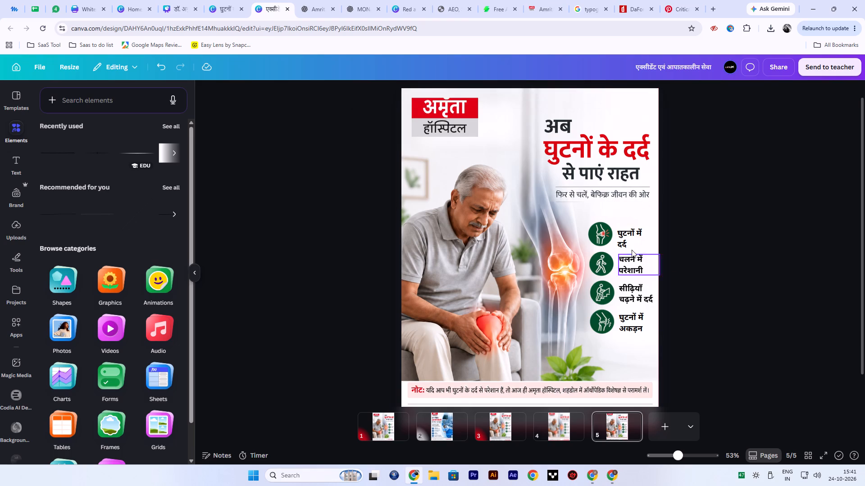
Nudge the two-line घुटनों में दर्द label up to centre it vertically beside the first icon.
{"action": "left_click", "coordinate": [638, 234]}
{"action": "key", "text": "Up"}
{"action": "key", "text": "Up"}
{"action": "key", "text": "Up"}
{"action": "key", "text": "Up"}
{"action": "key", "text": "Up"}
{"action": "key", "text": "Up"}
{"action": "key", "text": "Up"}
{"action": "key", "text": "Up"}
{"action": "key", "text": "Up"}
{"action": "key", "text": "Up"}
{"action": "key", "text": "Up"}
{"action": "key", "text": "Up"}
{"action": "key", "text": "Up"}
{"action": "key", "text": "Up"}
{"action": "key", "text": "Up"}
{"action": "key", "text": "Up"}
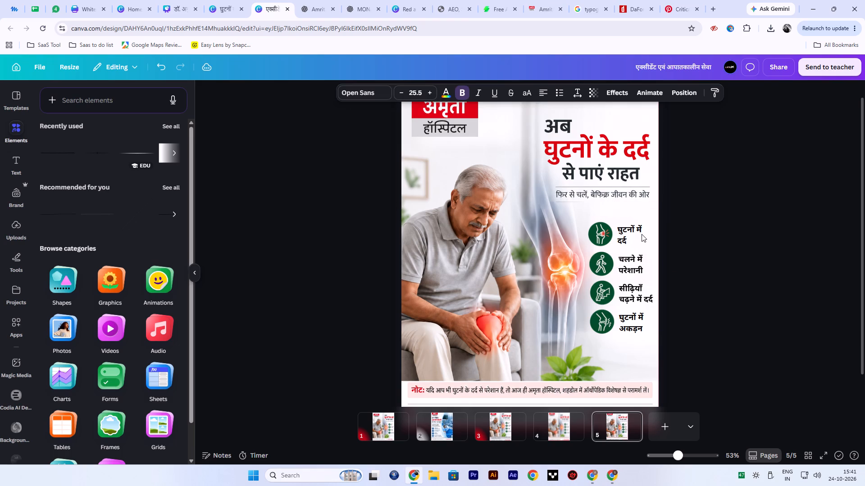
{"action": "key", "text": "Down"}
{"action": "key", "text": "Down"}
{"action": "key", "text": "Up"}
{"action": "key", "text": "Up"}
{"action": "triple_click", "coordinate": [803, 251]}
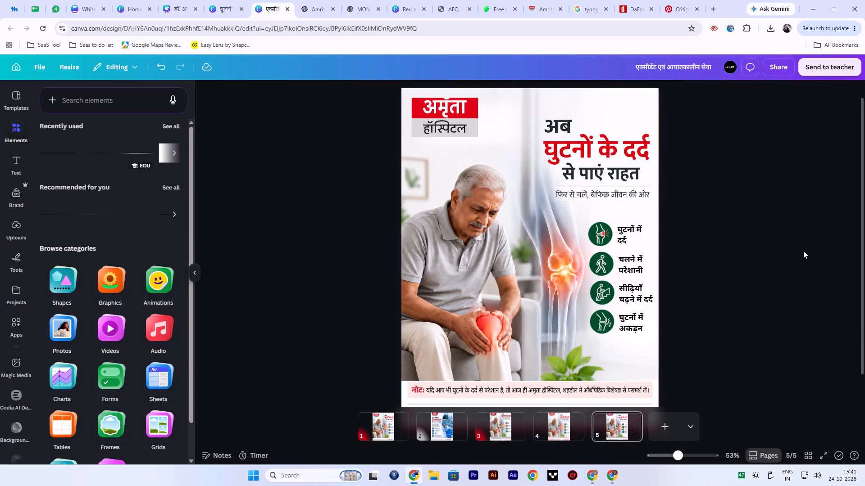
{"action": "left_click", "coordinate": [804, 251]}
Set the transparency of all four symptom labels to about 81.
{"action": "left_click_drag", "start_coordinate": [673, 346], "coordinate": [626, 224]}
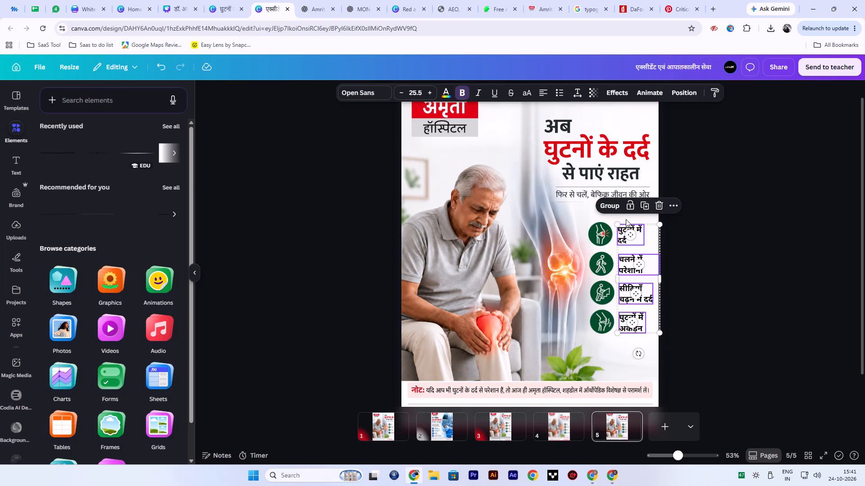
{"action": "left_click", "coordinate": [591, 93]}
{"action": "left_click_drag", "start_coordinate": [612, 126], "coordinate": [600, 126]}
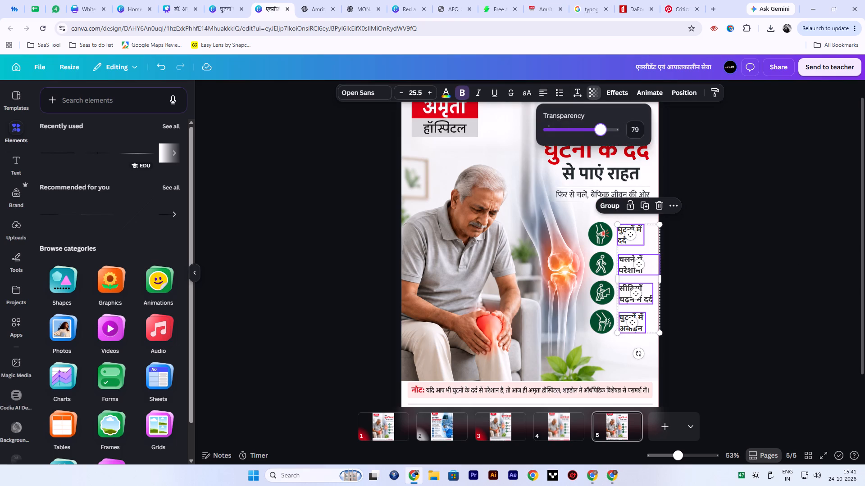
{"action": "left_click_drag", "start_coordinate": [600, 126], "coordinate": [602, 127]}
{"action": "left_click_drag", "start_coordinate": [602, 127], "coordinate": [601, 128]}
{"action": "double_click", "coordinate": [864, 175]}
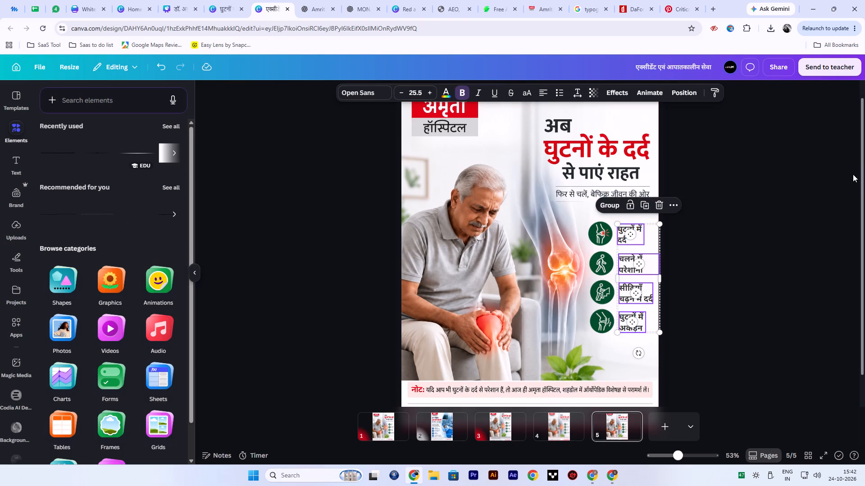
{"action": "double_click", "coordinate": [788, 195]}
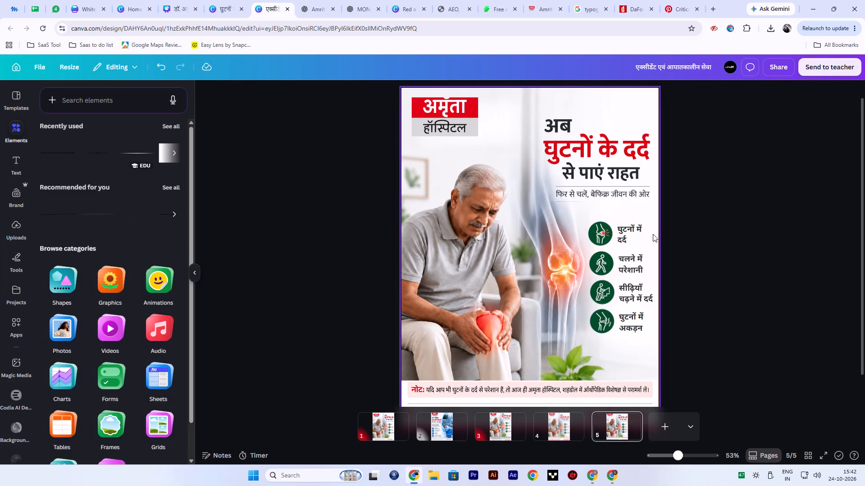
Nudge the घुटनों में दर्द label slightly further up beside the first icon.
{"action": "left_click", "coordinate": [635, 230]}
{"action": "key", "text": "Up"}
{"action": "key", "text": "Up"}
{"action": "key", "text": "Up"}
{"action": "key", "text": "Up"}
{"action": "key", "text": "Up"}
{"action": "key", "text": "Up"}
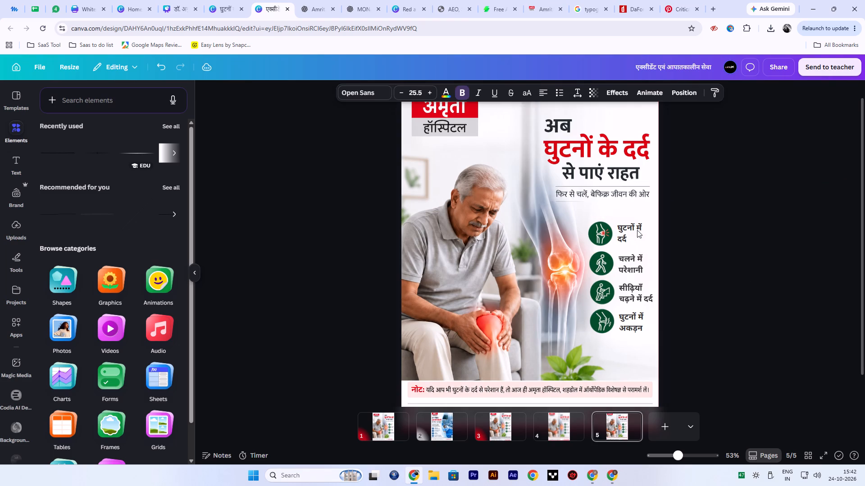
Fine-tune the vertical position of the lower three symptom labels beside their icons, nudging the second up, third down and fourth up.
{"action": "left_click", "coordinate": [732, 254]}
{"action": "left_click", "coordinate": [639, 265]}
{"action": "key", "text": "Up"}
{"action": "left_click", "coordinate": [643, 293]}
{"action": "left_click", "coordinate": [708, 294]}
{"action": "left_click", "coordinate": [642, 290]}
{"action": "key", "text": "Down"}
{"action": "left_click", "coordinate": [695, 348]}
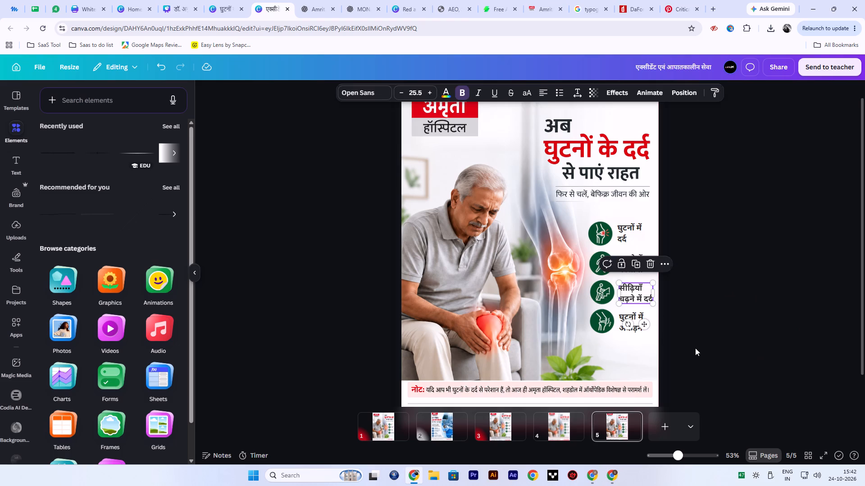
{"action": "left_click", "coordinate": [638, 325]}
{"action": "key", "text": "Up"}
{"action": "left_click", "coordinate": [677, 326]}
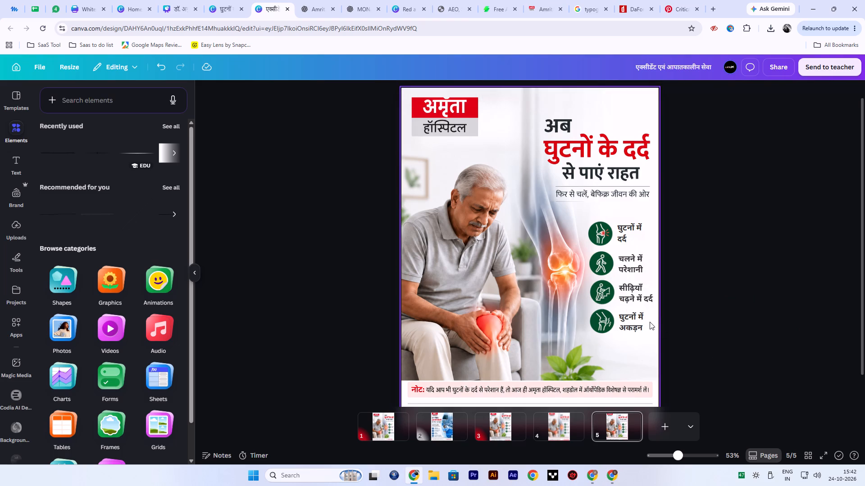
Preview the finished knee-pain poster on page 5 in full screen.
{"action": "left_click", "coordinate": [738, 261]}
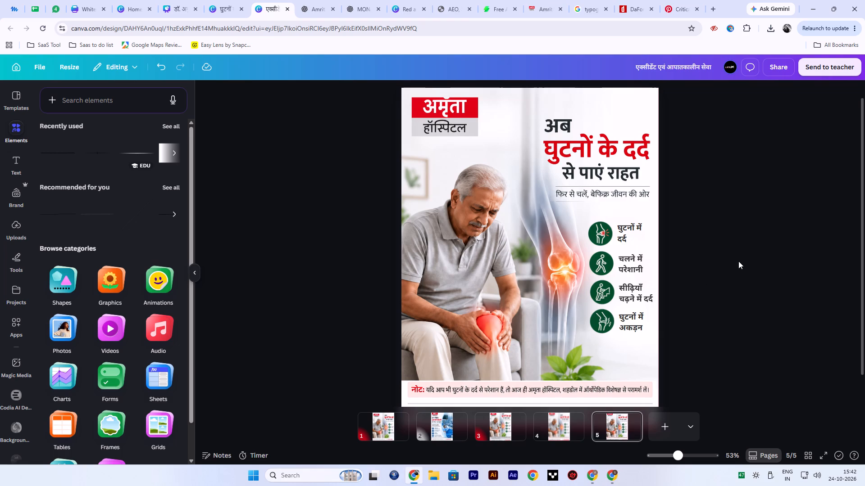
{"action": "scroll", "coordinate": [740, 251], "scroll_direction": "down", "scroll_amount": 1, "text": "ctrl"}
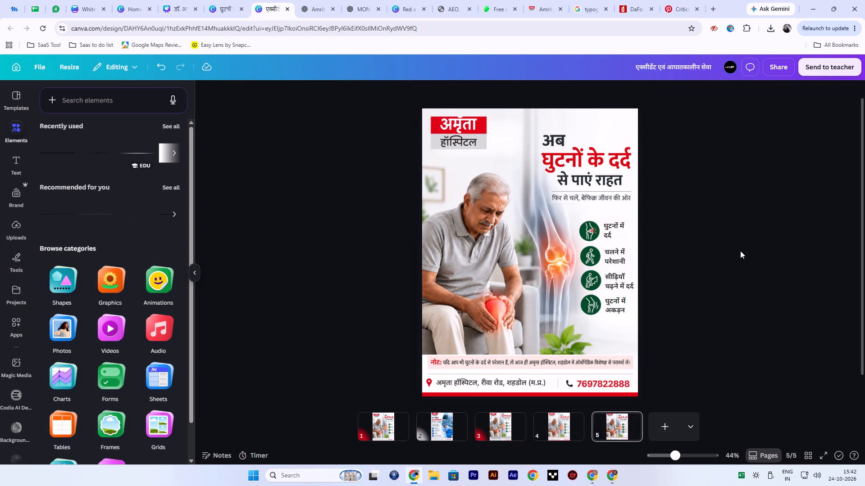
{"action": "left_click", "coordinate": [827, 454]}
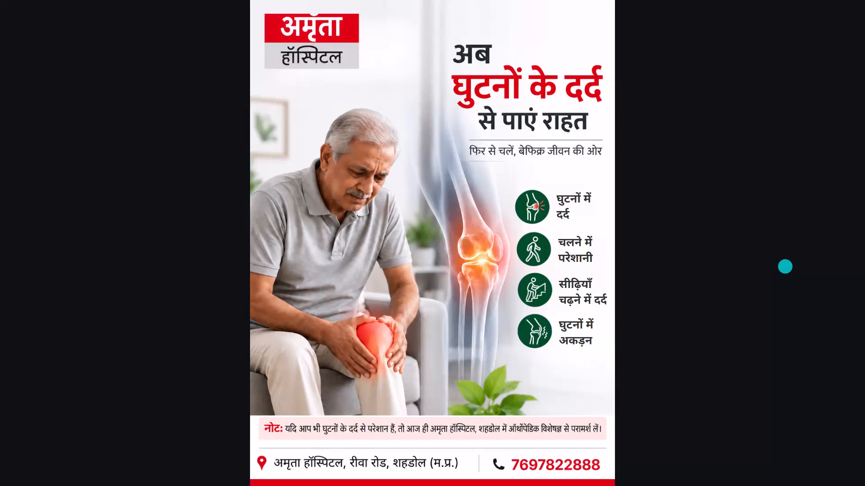
{"action": "key", "text": "Escape"}
Download only page 5 as a PNG.
{"action": "left_click", "coordinate": [782, 67]}
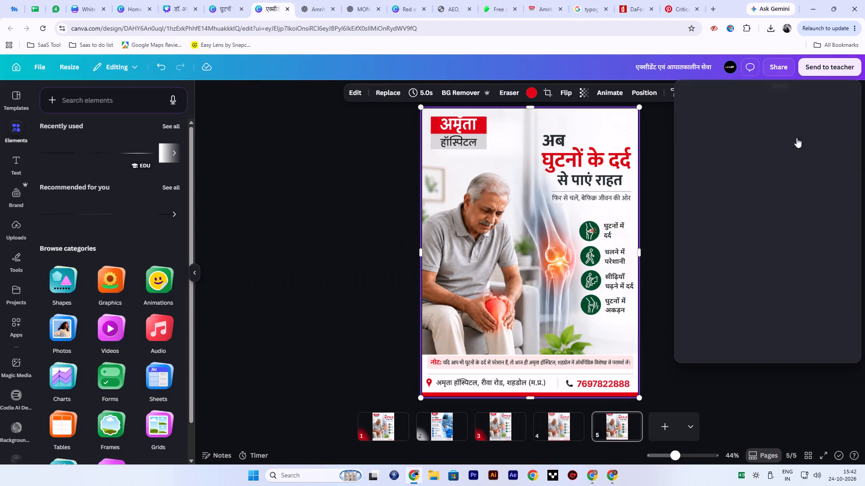
{"action": "left_click", "coordinate": [699, 281]}
{"action": "left_click", "coordinate": [777, 271]}
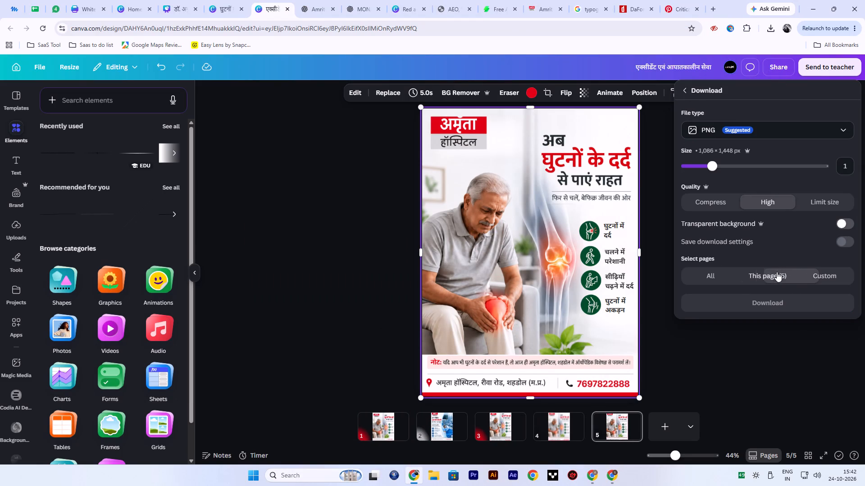
{"action": "left_click", "coordinate": [804, 297]}
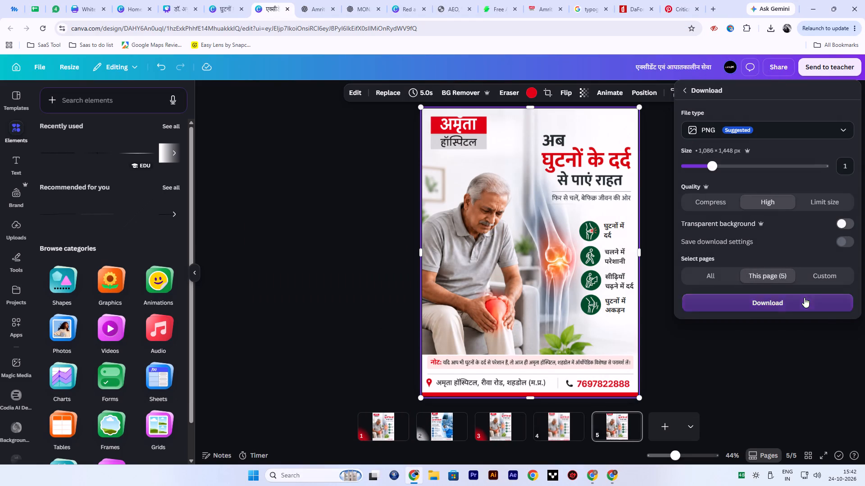
Move the blue emergency-care poster from page 2 to the fourth page position.
{"action": "left_click_drag", "start_coordinate": [444, 418], "coordinate": [561, 418]}
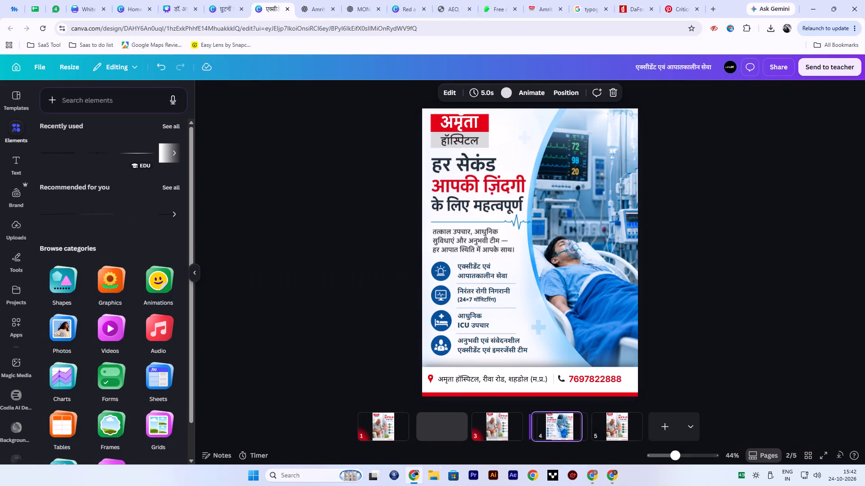
{"action": "left_click_drag", "start_coordinate": [561, 418], "coordinate": [580, 421]}
Compare the knee-pain posters on pages 3 and 5.
{"action": "left_click", "coordinate": [501, 426]}
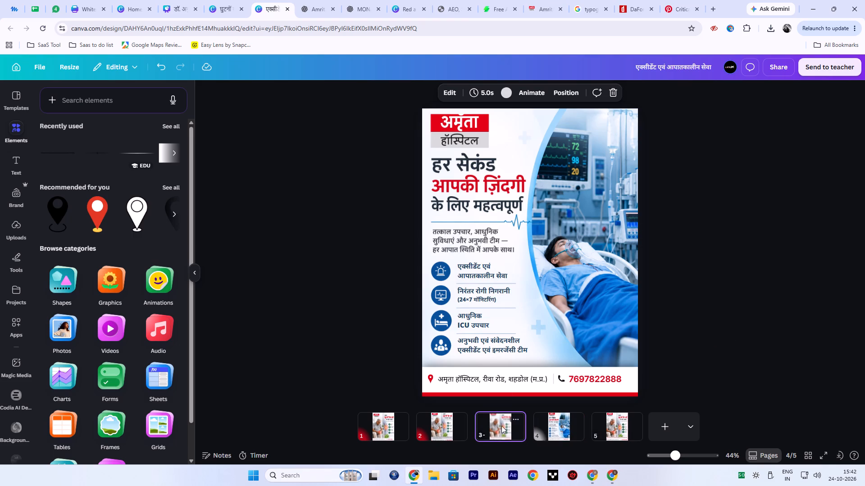
{"action": "left_click", "coordinate": [630, 428]}
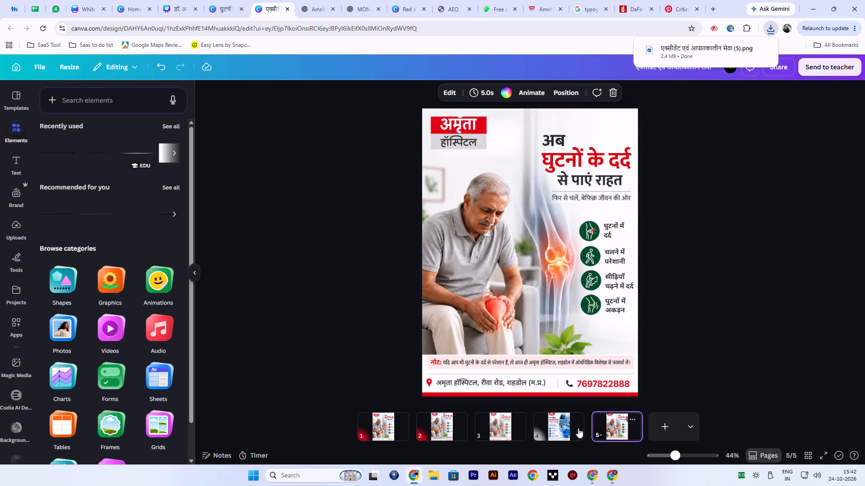
{"action": "left_click", "coordinate": [493, 428]}
{"action": "left_click", "coordinate": [620, 425]}
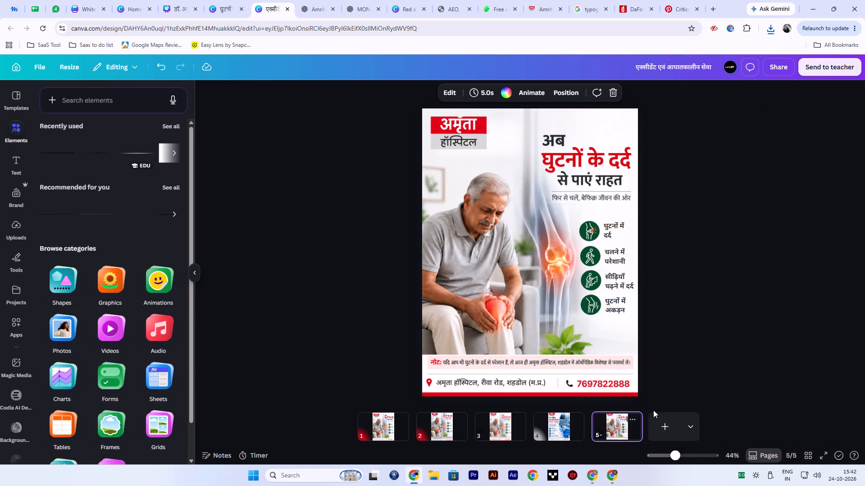
Shift the घुटनों में अकड़न icon and label down together to open a wider gap above them.
{"action": "left_click", "coordinate": [678, 328]}
{"action": "left_click_drag", "start_coordinate": [672, 312], "coordinate": [587, 301]}
{"action": "key", "text": "shift+Down"}
{"action": "key", "text": "shift+Down"}
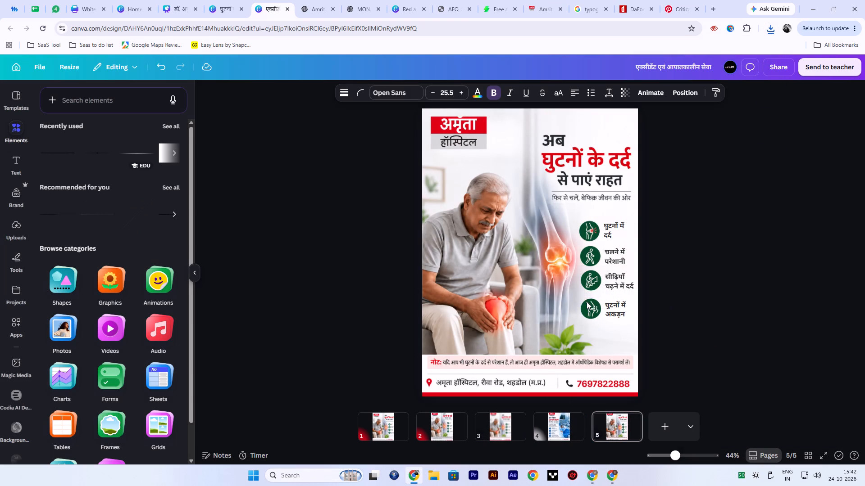
{"action": "key", "text": "shift+Down"}
{"action": "key", "text": "shift+Down"}
{"action": "key", "text": "shift+Down"}
Shift the सीढ़ियाँ चढ़ने में दर्द icon and label down together, towards the fourth row.
{"action": "left_click_drag", "start_coordinate": [680, 290], "coordinate": [585, 284]}
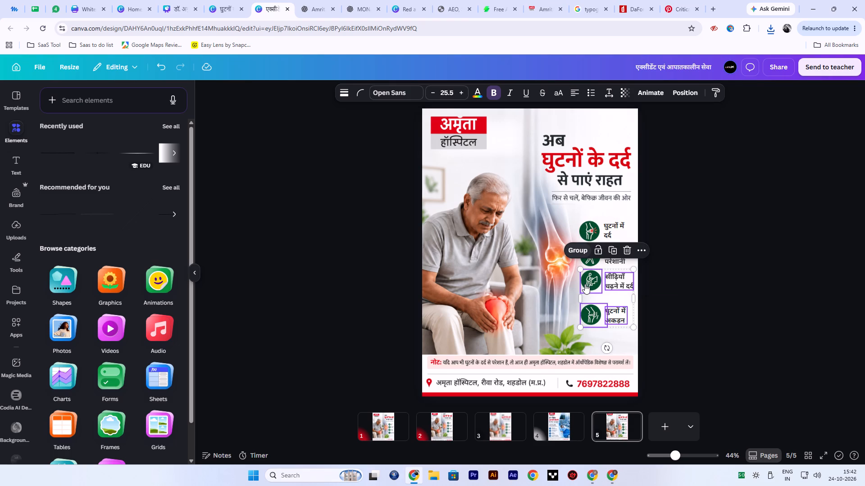
{"action": "left_click", "coordinate": [725, 270]}
{"action": "left_click_drag", "start_coordinate": [670, 284], "coordinate": [594, 279]}
{"action": "key", "text": "shift+Down"}
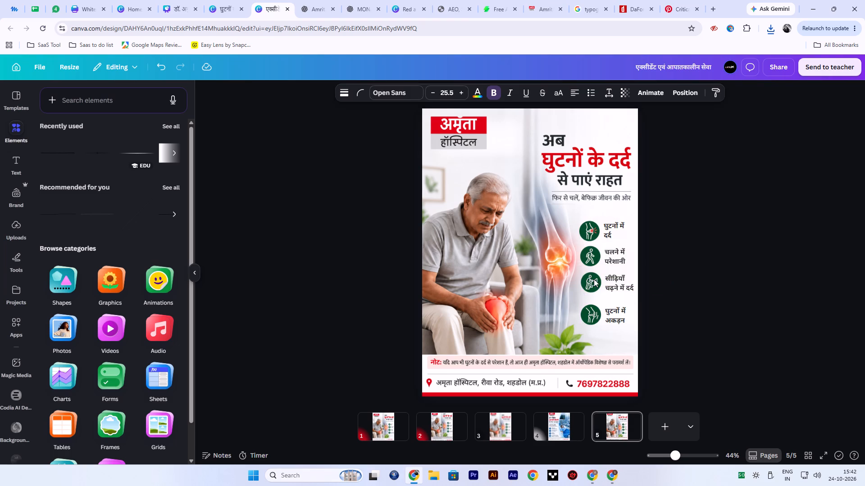
{"action": "key", "text": "shift+Down"}
{"action": "key", "text": "shift+Down"}
{"action": "key", "text": "shift+Down"}
{"action": "key", "text": "shift+Down"}
Shift the चलने में परेशानी icon and label slightly down together to widen the gap below the first row.
{"action": "left_click", "coordinate": [697, 262]}
{"action": "left_click_drag", "start_coordinate": [686, 259], "coordinate": [580, 254]}
{"action": "key", "text": "shift+Down"}
{"action": "key", "text": "shift+Down"}
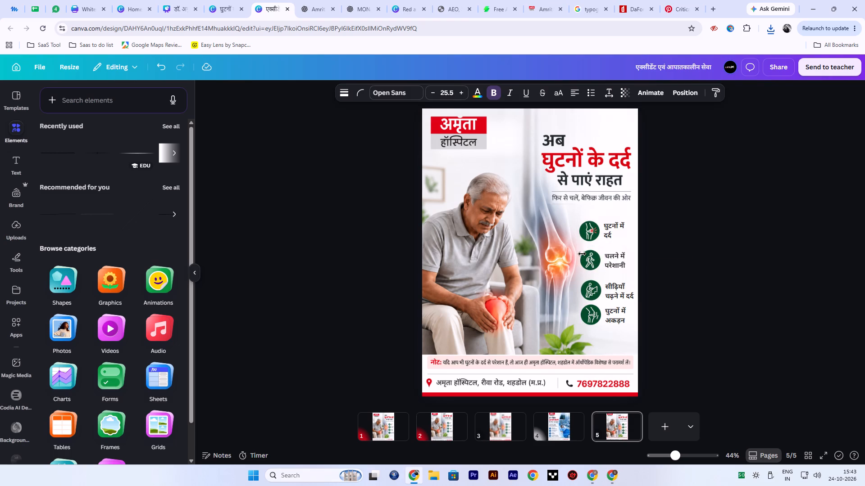
{"action": "key", "text": "shift+Down"}
{"action": "key", "text": "shift+Down"}
{"action": "key", "text": "shift+Up"}
{"action": "key", "text": "shift+Up"}
Even out the row spacing by moving the third icon and label slightly up and the fourth icon and label slightly down.
{"action": "left_click", "coordinate": [710, 280], "text": "shift"}
{"action": "left_click_drag", "start_coordinate": [673, 301], "coordinate": [569, 297]}
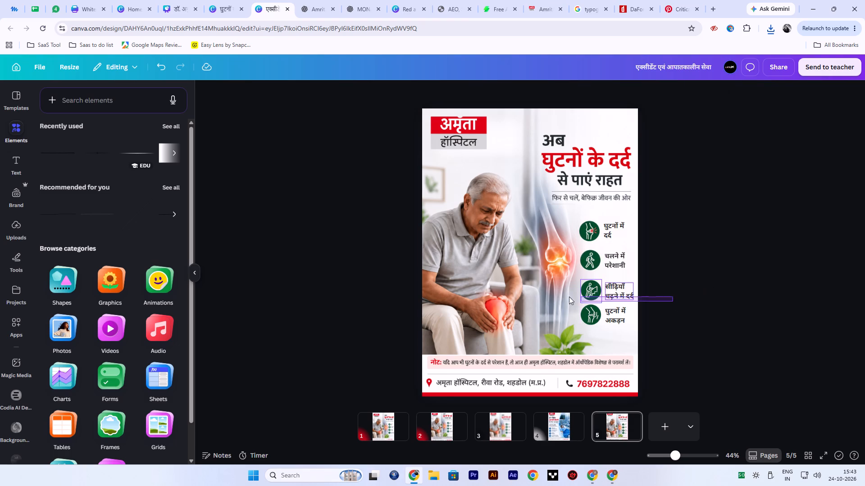
{"action": "left_click_drag", "start_coordinate": [569, 297], "coordinate": [564, 296]}
{"action": "key", "text": "shift+Up"}
{"action": "left_click", "coordinate": [727, 301], "text": "shift"}
{"action": "left_click_drag", "start_coordinate": [689, 324], "coordinate": [581, 314]}
{"action": "key", "text": "shift+Down"}
{"action": "key", "text": "shift+Down"}
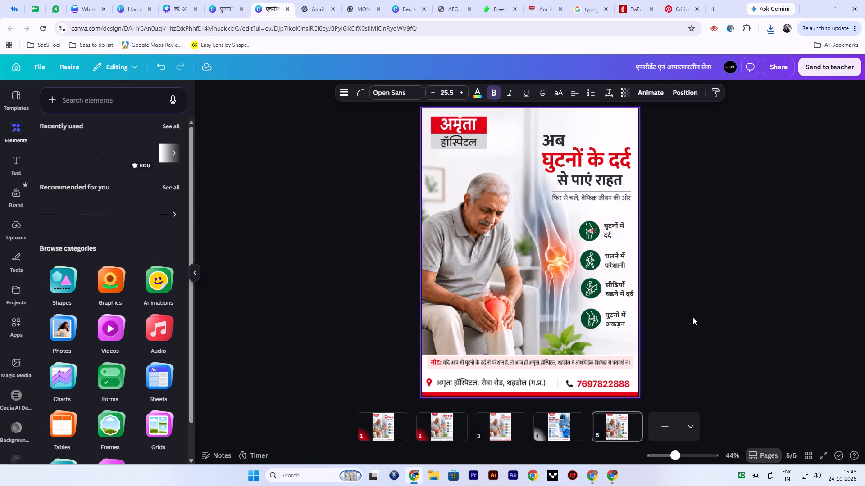
{"action": "key", "text": "shift+Up"}
{"action": "left_click", "coordinate": [699, 316]}
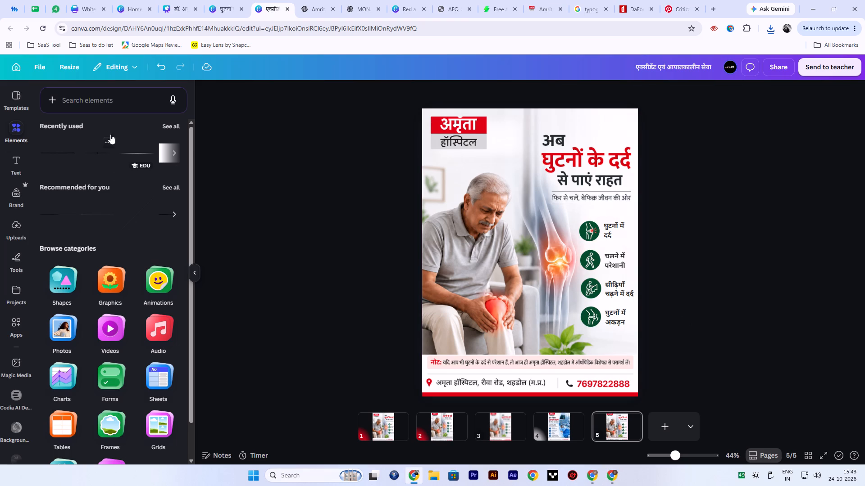
Duplicate the thin divider line above the address and place the copy across the top of the symptom list.
{"action": "left_click", "coordinate": [112, 104]}
{"action": "left_click", "coordinate": [446, 378]}
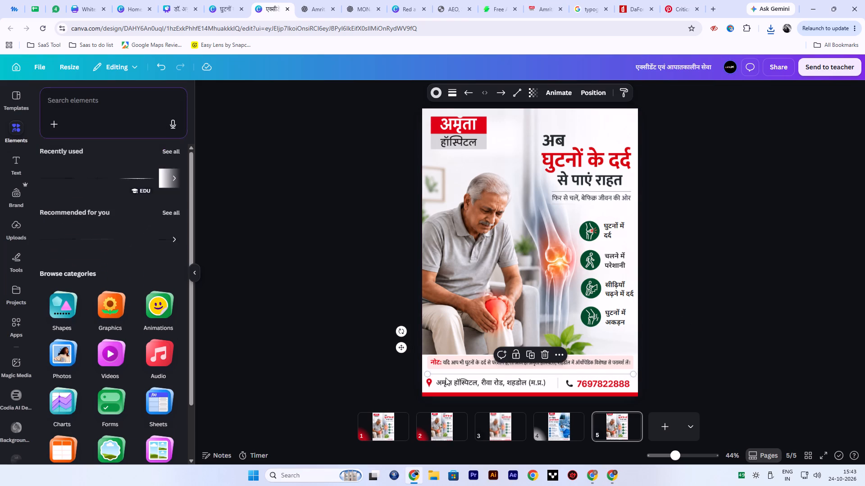
{"action": "left_click", "coordinate": [533, 356]}
{"action": "left_click_drag", "start_coordinate": [539, 378], "coordinate": [570, 273]}
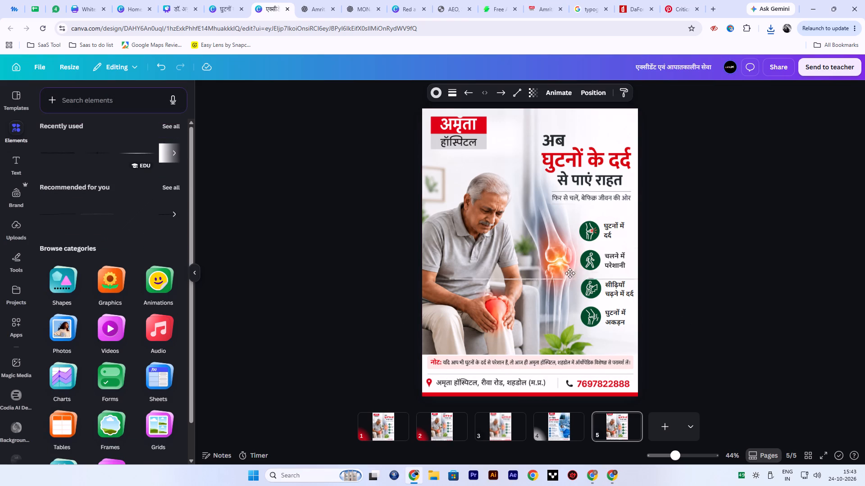
{"action": "left_click_drag", "start_coordinate": [570, 273], "coordinate": [670, 222]}
Change the duplicated line's stroke colour to black.
{"action": "left_click", "coordinate": [432, 89]}
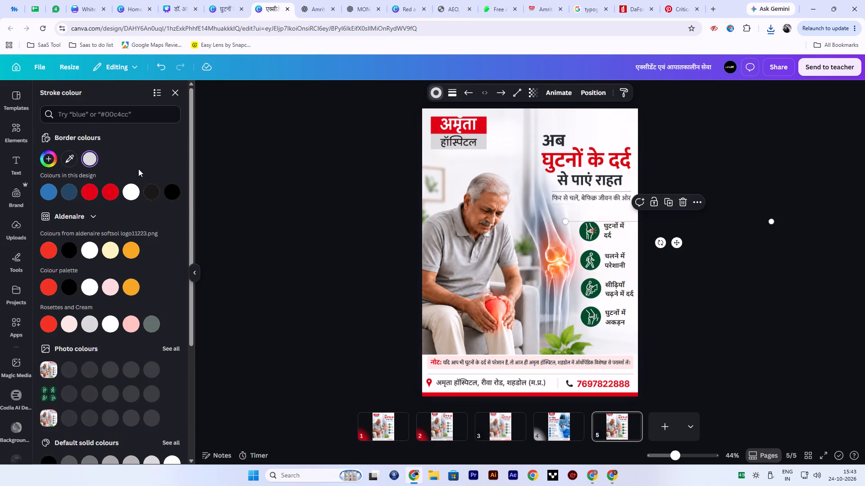
{"action": "left_click", "coordinate": [176, 192]}
{"action": "double_click", "coordinate": [306, 240]}
Turn the black line vertical at 90°, about 575 long, alongside the four symptom icons.
{"action": "left_click", "coordinate": [633, 220]}
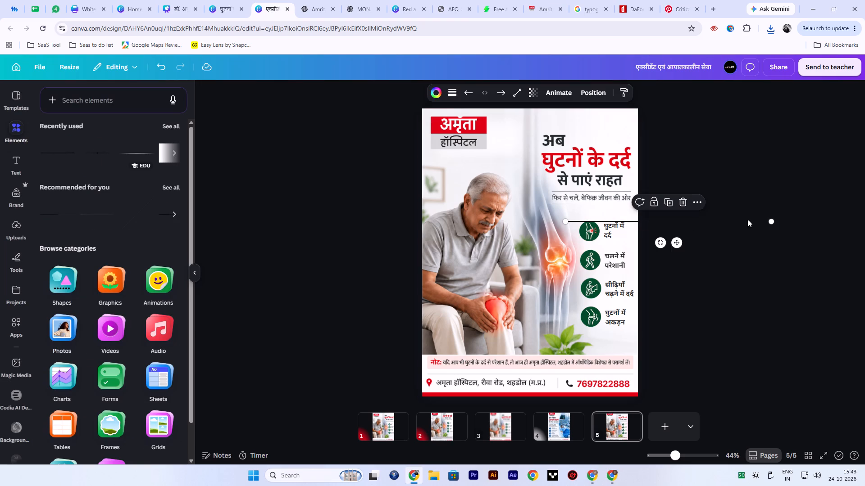
{"action": "left_click_drag", "start_coordinate": [772, 220], "coordinate": [576, 334], "text": "shift"}
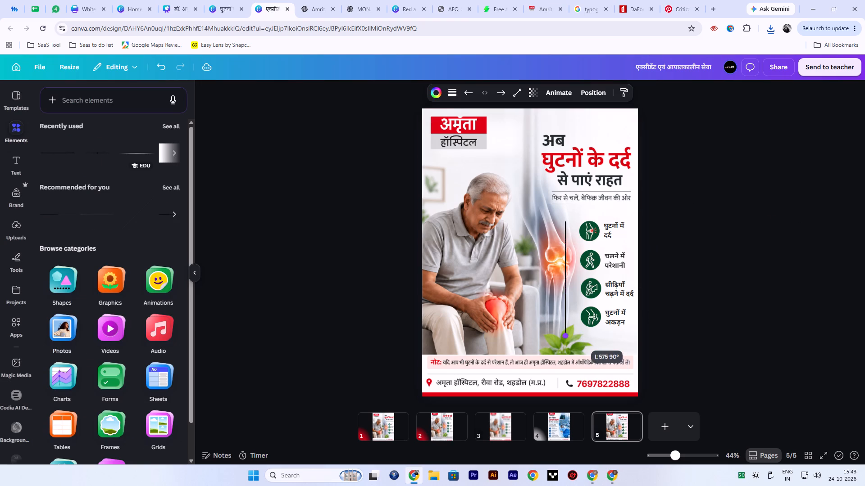
{"action": "left_click_drag", "start_coordinate": [576, 334], "coordinate": [580, 334], "text": "shift"}
Nudge the vertical line right until it meets the left edge of the symptom icons as an alignment guide.
{"action": "key", "text": "Right"}
{"action": "key", "text": "Right"}
{"action": "key", "text": "Right"}
{"action": "key", "text": "Right"}
{"action": "key", "text": "Right"}
{"action": "key", "text": "Right"}
{"action": "key", "text": "Right"}
{"action": "key", "text": "Right"}
{"action": "key", "text": "Right"}
{"action": "key", "text": "Right"}
{"action": "key", "text": "Right"}
{"action": "key", "text": "Right"}
{"action": "key", "text": "Right"}
{"action": "key", "text": "Right"}
{"action": "key", "text": "Right"}
{"action": "key", "text": "Right"}
{"action": "key", "text": "Right"}
{"action": "key", "text": "Right"}
{"action": "key", "text": "Right"}
{"action": "key", "text": "Right"}
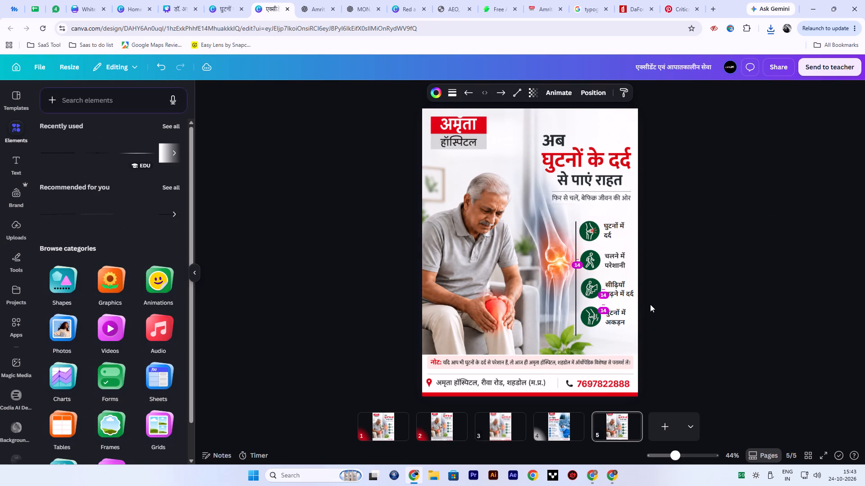
Nudge the walking-person icon left so its edge aligns with the vertical guide line.
{"action": "scroll", "coordinate": [654, 299], "scroll_direction": "up", "scroll_amount": 8, "text": "ctrl"}
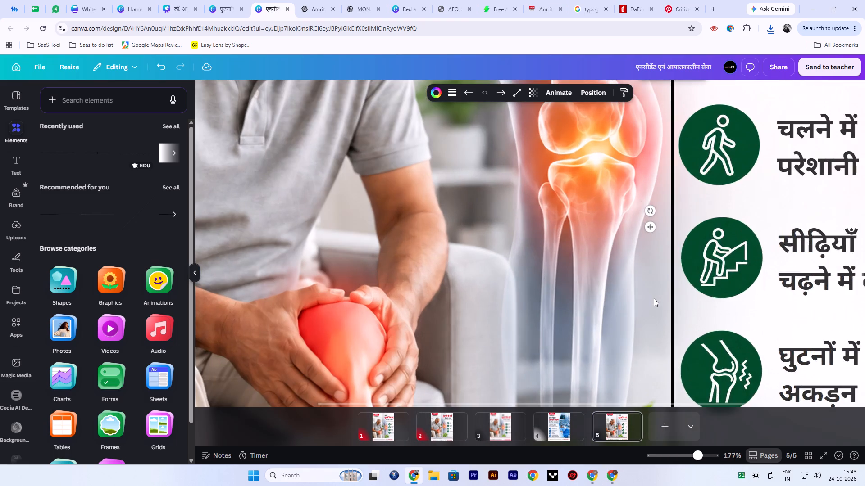
{"action": "scroll", "coordinate": [650, 297], "scroll_direction": "down", "scroll_amount": 3, "text": "ctrl"}
{"action": "left_click", "coordinate": [665, 201]}
{"action": "key", "text": "Left"}
{"action": "key", "text": "Left"}
{"action": "key", "text": "Left"}
{"action": "key", "text": "Left"}
{"action": "key", "text": "Left"}
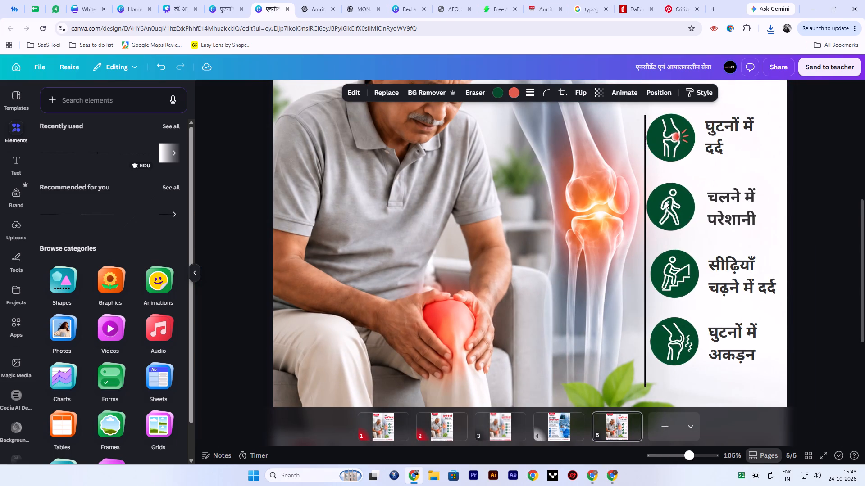
{"action": "key", "text": "Left"}
Nudge the stair-climbing icon left so its edge aligns with the vertical guide line.
{"action": "left_click", "coordinate": [678, 268]}
{"action": "key", "text": "Left"}
{"action": "key", "text": "Left"}
{"action": "key", "text": "Left"}
{"action": "key", "text": "Left"}
{"action": "key", "text": "Left"}
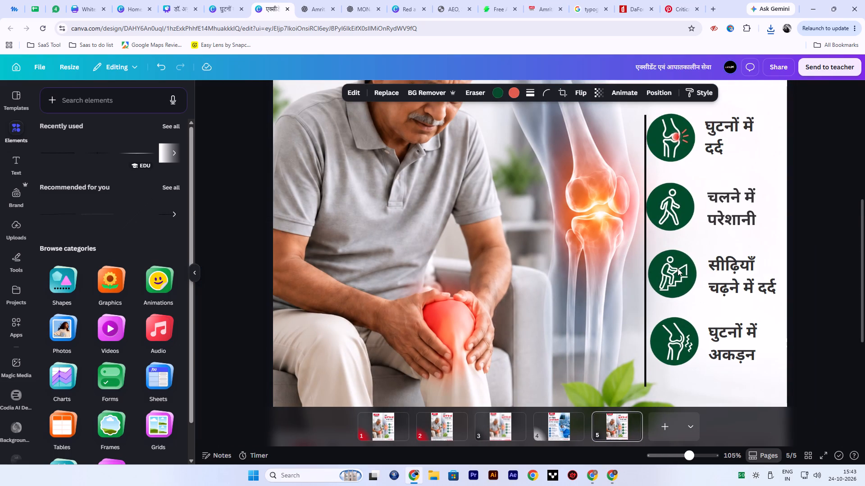
{"action": "key", "text": "Left"}
{"action": "key", "text": "Left"}
{"action": "key", "text": "Left"}
Nudge the knee-stiffness icon left so its edge aligns with the vertical guide line.
{"action": "left_click", "coordinate": [676, 355]}
{"action": "key", "text": "Left"}
{"action": "key", "text": "Left"}
{"action": "key", "text": "Left"}
{"action": "key", "text": "Left"}
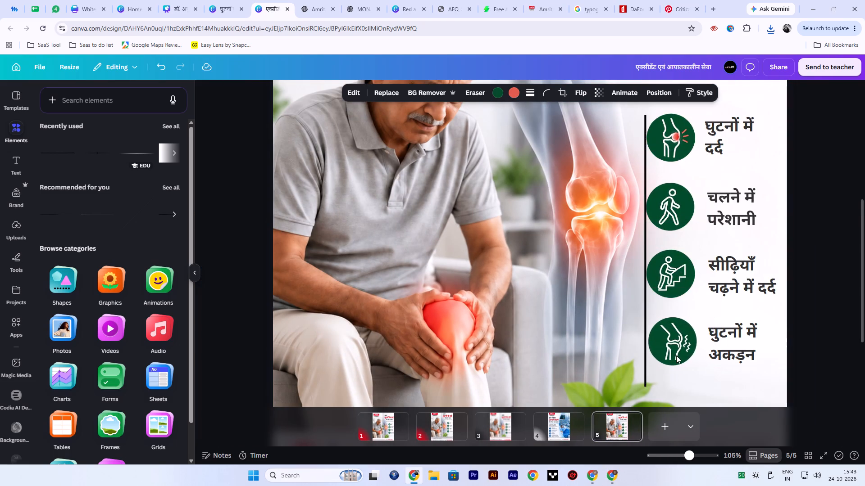
{"action": "key", "text": "Left"}
{"action": "key", "text": "Left"}
{"action": "key", "text": "Left"}
{"action": "key", "text": "Left"}
{"action": "double_click", "coordinate": [834, 204]}
Nudge the घुटनों में दर्द label slightly down beside the first icon.
{"action": "scroll", "coordinate": [820, 215], "scroll_direction": "down", "scroll_amount": 2, "text": "ctrl"}
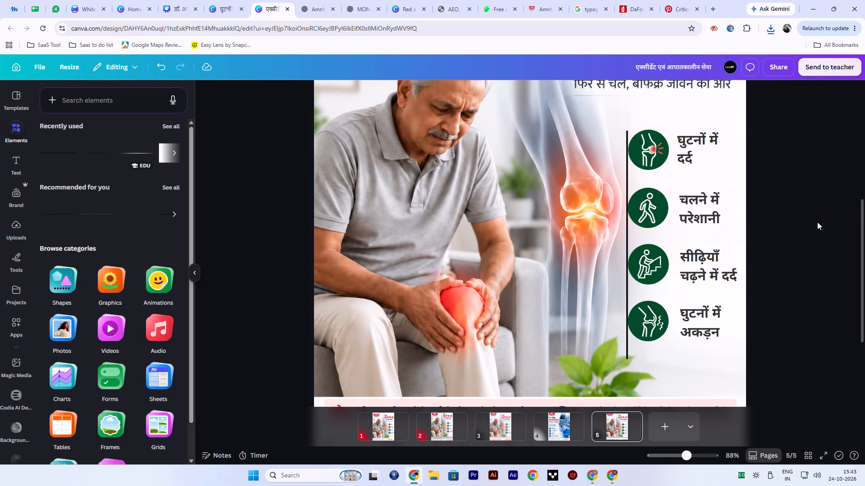
{"action": "scroll", "coordinate": [774, 276], "scroll_direction": "down", "scroll_amount": 1, "text": "ctrl"}
{"action": "left_click", "coordinate": [656, 176]}
{"action": "key", "text": "Down"}
{"action": "key", "text": "Down"}
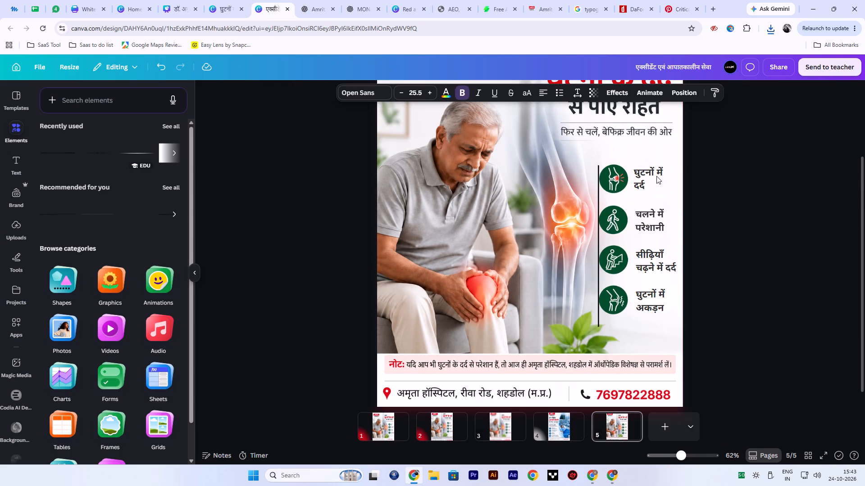
{"action": "key", "text": "Down"}
{"action": "left_click", "coordinate": [741, 220]}
Move the vertical guide line to the left edge of the four symptom labels.
{"action": "left_click", "coordinate": [827, 251]}
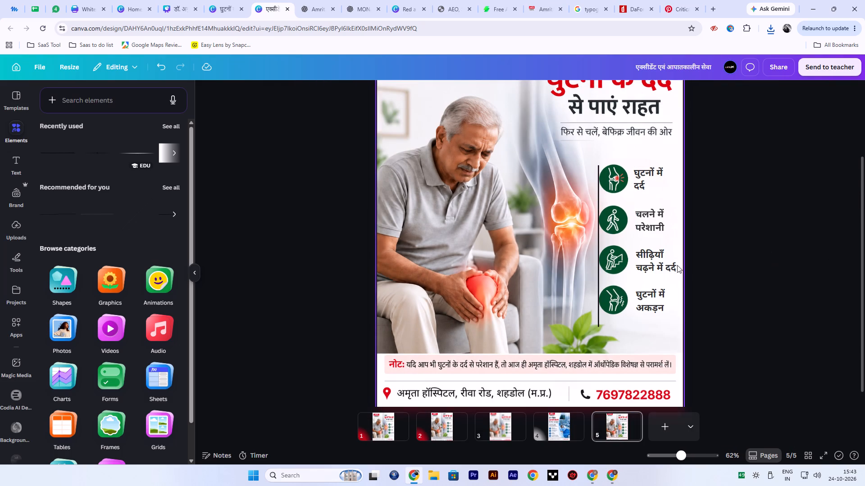
{"action": "left_click_drag", "start_coordinate": [600, 195], "coordinate": [635, 196]}
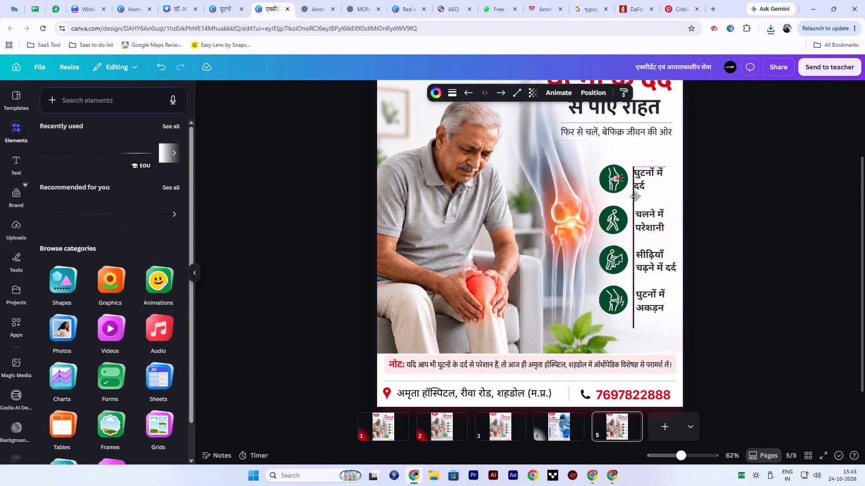
{"action": "left_click_drag", "start_coordinate": [635, 196], "coordinate": [636, 196]}
{"action": "left_click", "coordinate": [784, 212]}
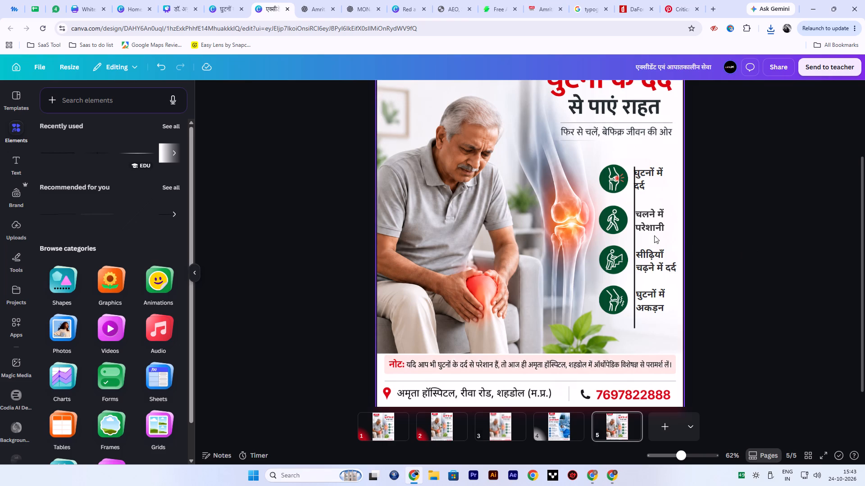
Nudge the चलने में परेशानी label left to align with the vertical guide line.
{"action": "left_click", "coordinate": [657, 223]}
{"action": "key", "text": "Left"}
{"action": "left_click", "coordinate": [671, 253]}
{"action": "key", "text": "Left"}
{"action": "left_click", "coordinate": [786, 265]}
Nudge the सीढ़ियाँ चढ़ने में दर्द label left to align with the vertical guide line.
{"action": "left_click", "coordinate": [660, 261]}
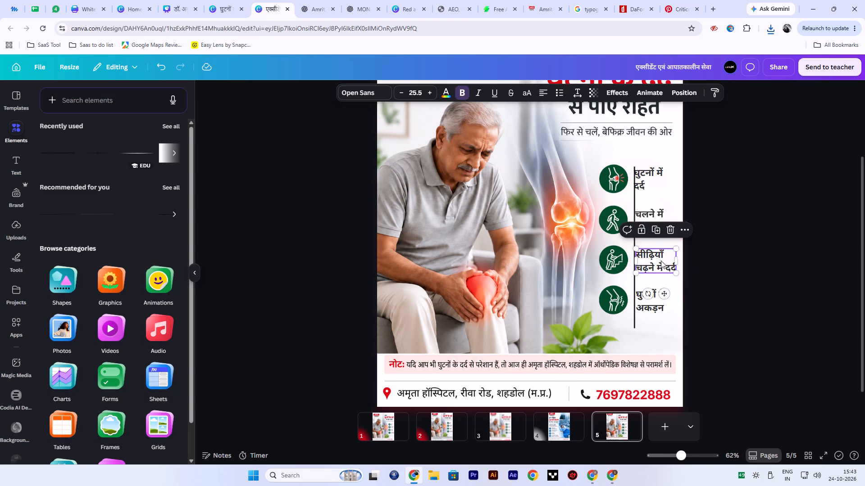
{"action": "key", "text": "Left"}
{"action": "key", "text": "Left"}
{"action": "key", "text": "Left"}
Nudge the घुटनों में अकड़न label left to align with the vertical guide line.
{"action": "left_click", "coordinate": [656, 293]}
{"action": "left_click", "coordinate": [717, 302]}
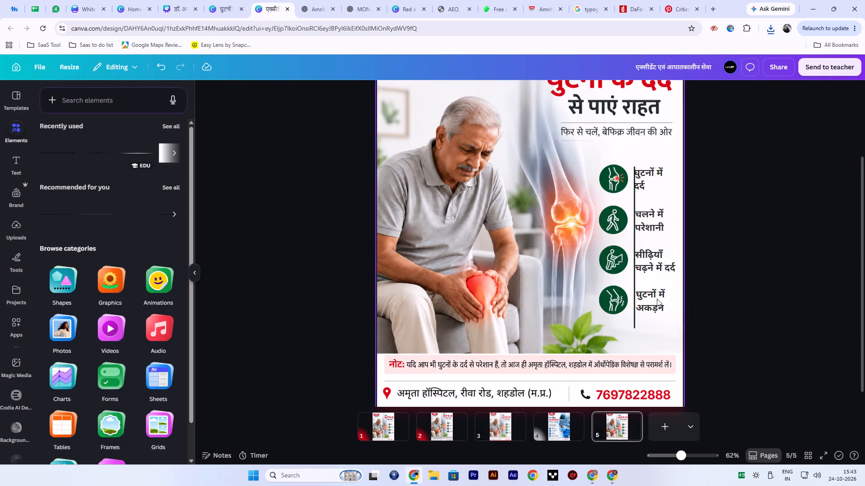
{"action": "left_click", "coordinate": [657, 299]}
{"action": "key", "text": "Left"}
{"action": "key", "text": "Left"}
{"action": "key", "text": "Left"}
{"action": "double_click", "coordinate": [764, 298]}
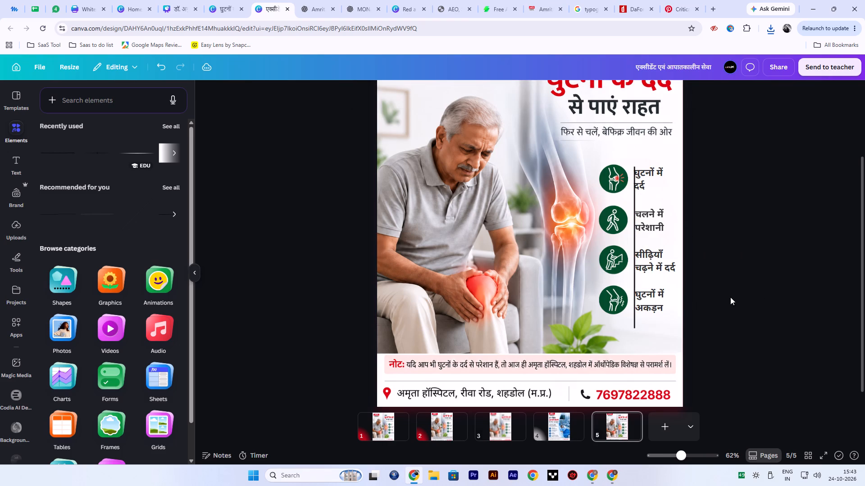
Nudge the घुटनों में दर्द label slightly right to align with the vertical guide line.
{"action": "left_click", "coordinate": [654, 167]}
{"action": "key", "text": "Right"}
{"action": "key", "text": "Right"}
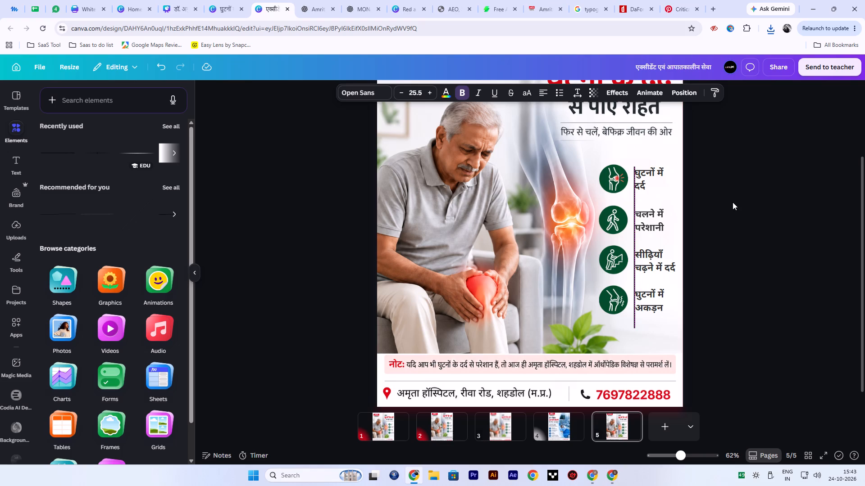
{"action": "left_click", "coordinate": [733, 202]}
Delete the vertical guide line beside the four symptom labels.
{"action": "left_click", "coordinate": [635, 193]}
{"action": "key", "text": "Delete"}
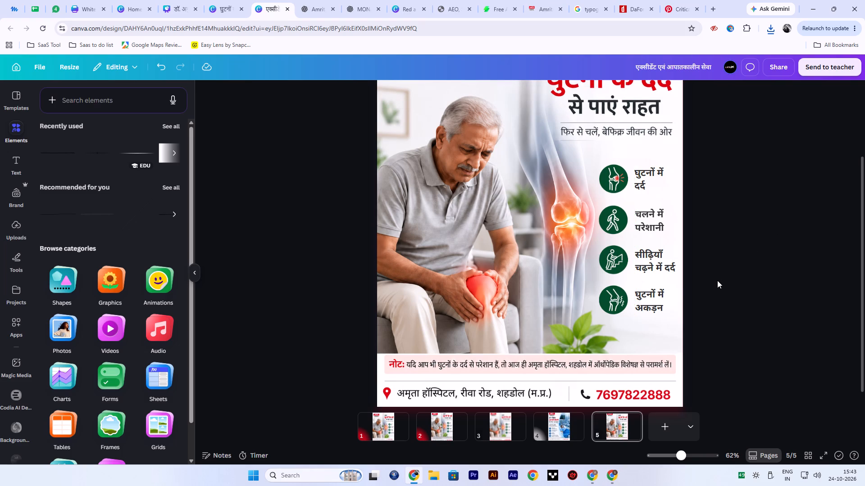
Download only the current knee-pain poster, page 5, as a PNG at size 1 and High quality.
{"action": "scroll", "coordinate": [717, 280], "scroll_direction": "down", "scroll_amount": 4, "text": "ctrl"}
{"action": "scroll", "coordinate": [715, 281], "scroll_direction": "up", "scroll_amount": 1, "text": "ctrl"}
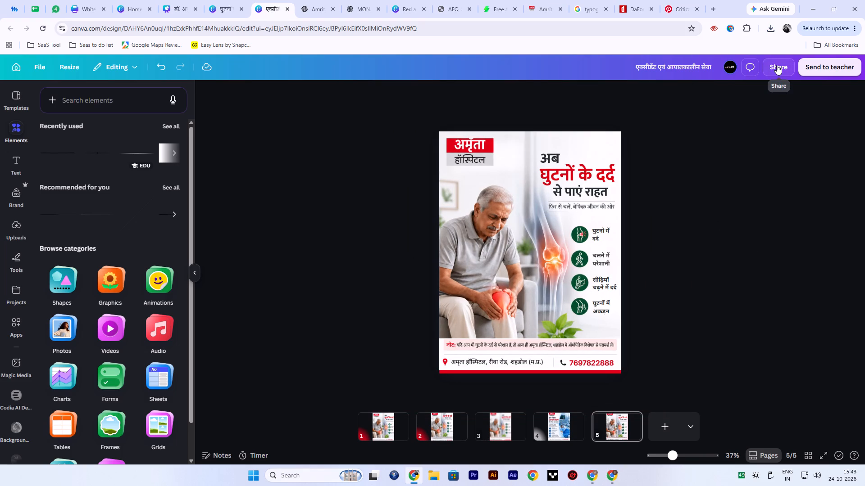
{"action": "left_click", "coordinate": [777, 65]}
{"action": "left_click", "coordinate": [703, 275]}
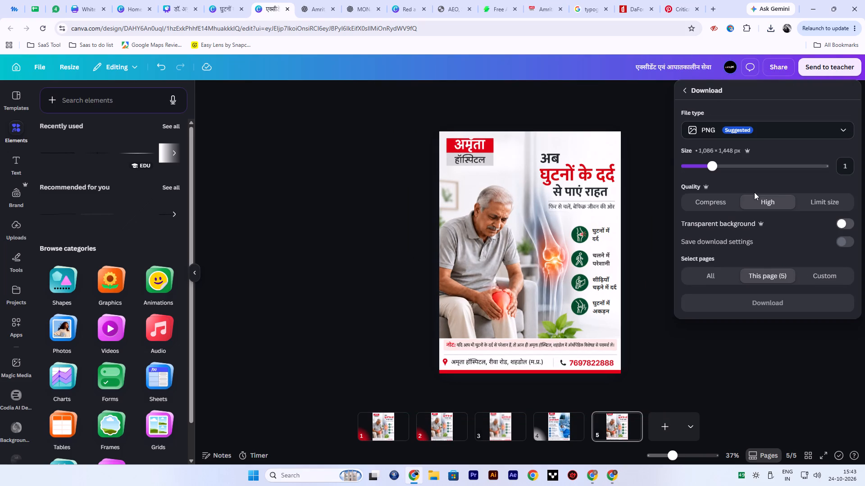
{"action": "left_click", "coordinate": [764, 301]}
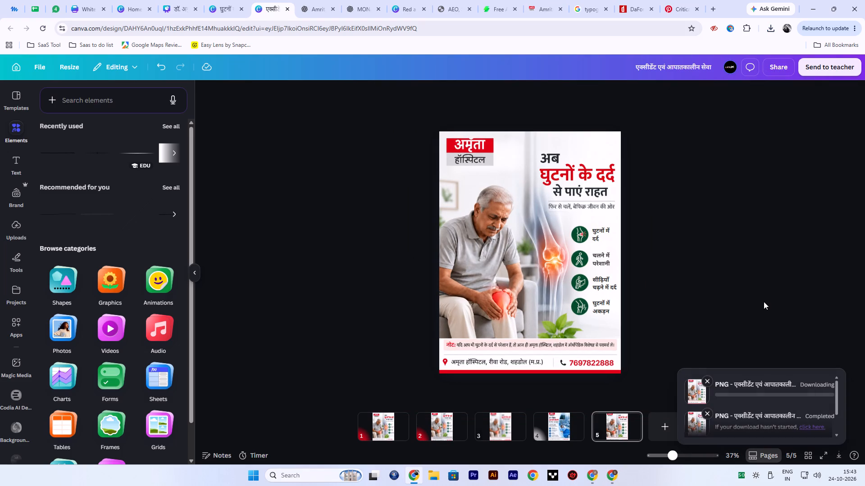